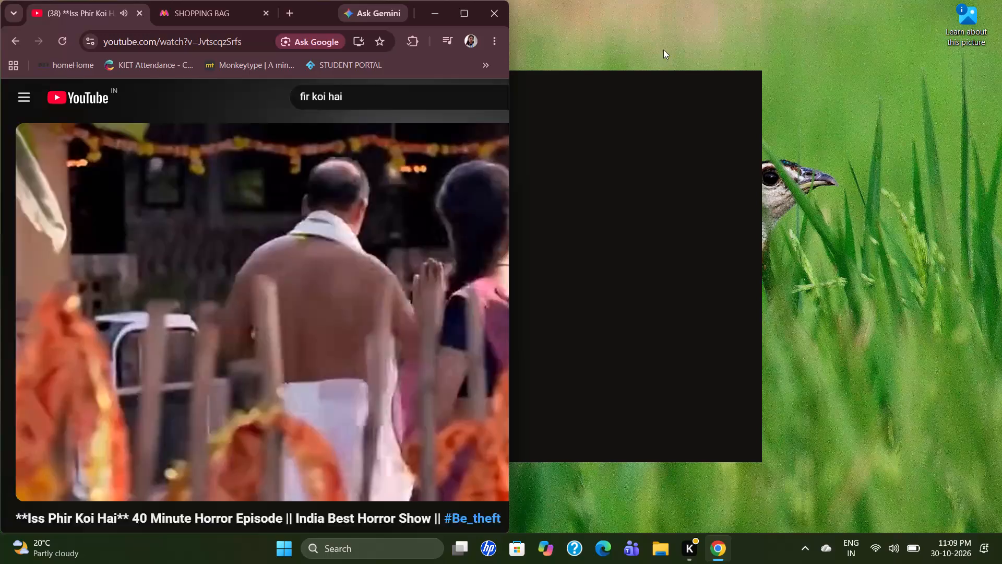
Open a new browser tab, maximize the window, and show the tab in split view with the YouTube video.
left_click(291, 10)
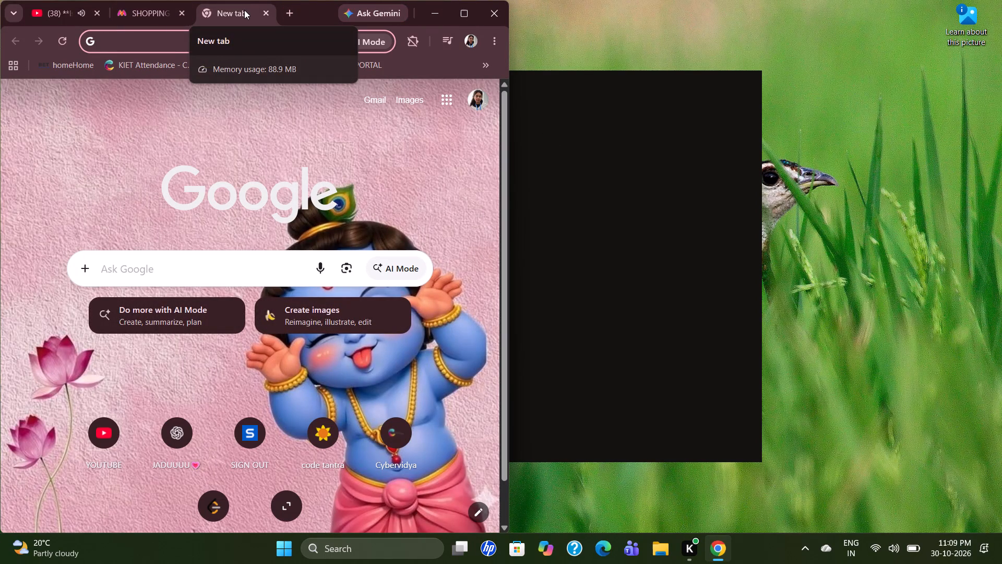
left_click(467, 15)
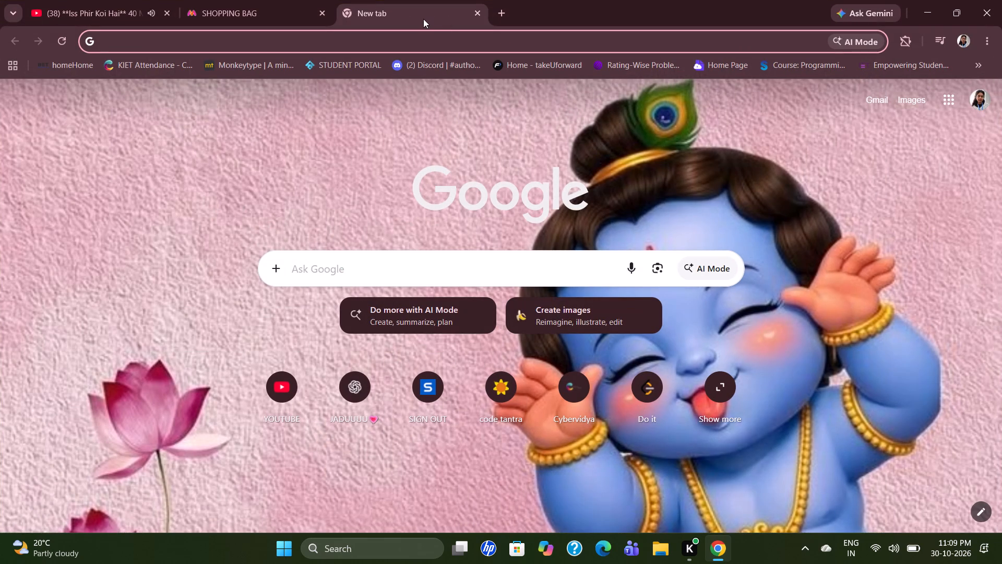
right_click(120, 0)
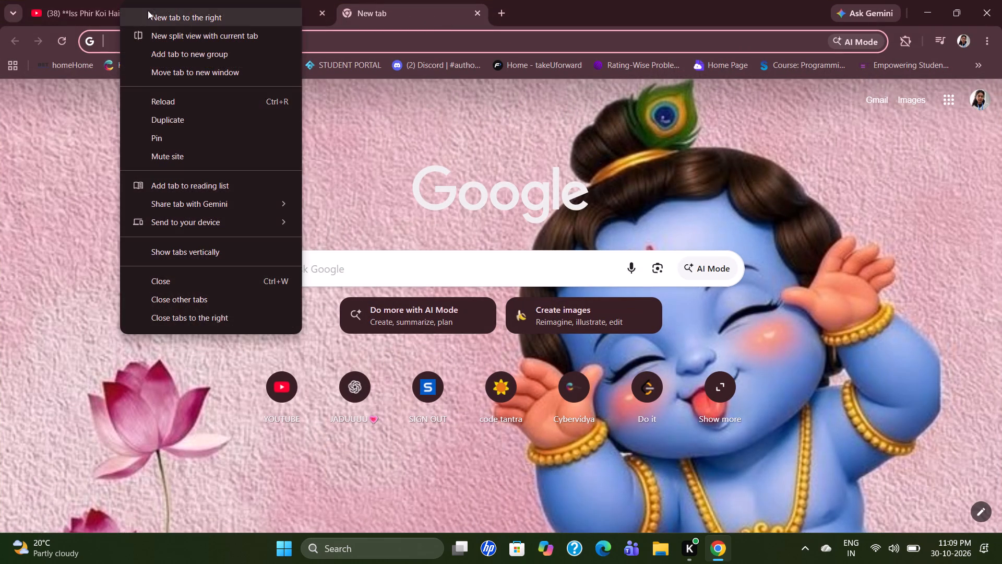
left_click(162, 30)
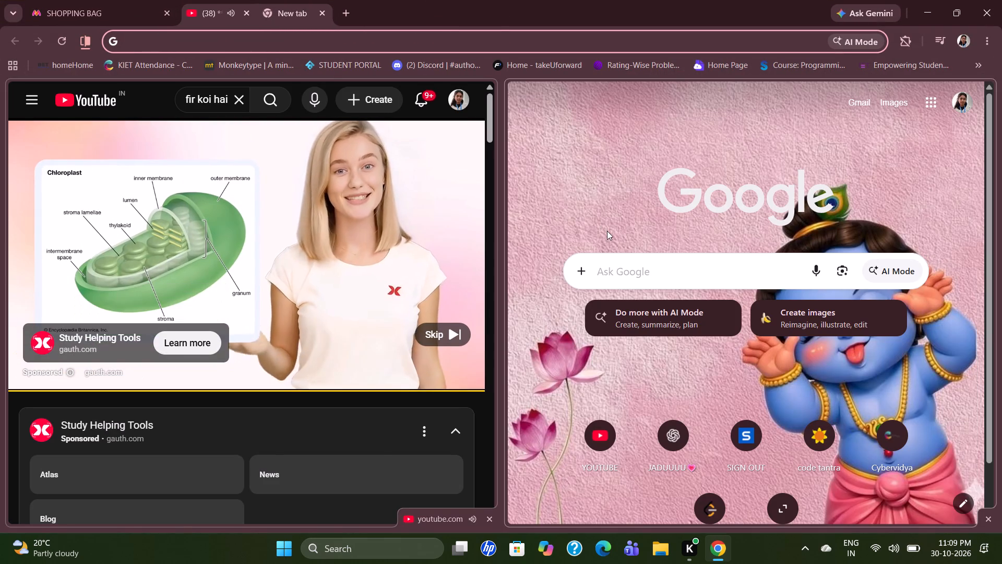
Search for smartdraw and start designing a floor plan from its Floor Plan Creator page, skipping the YouTube ad on the way.
left_click(638, 273)
left_click(640, 388)
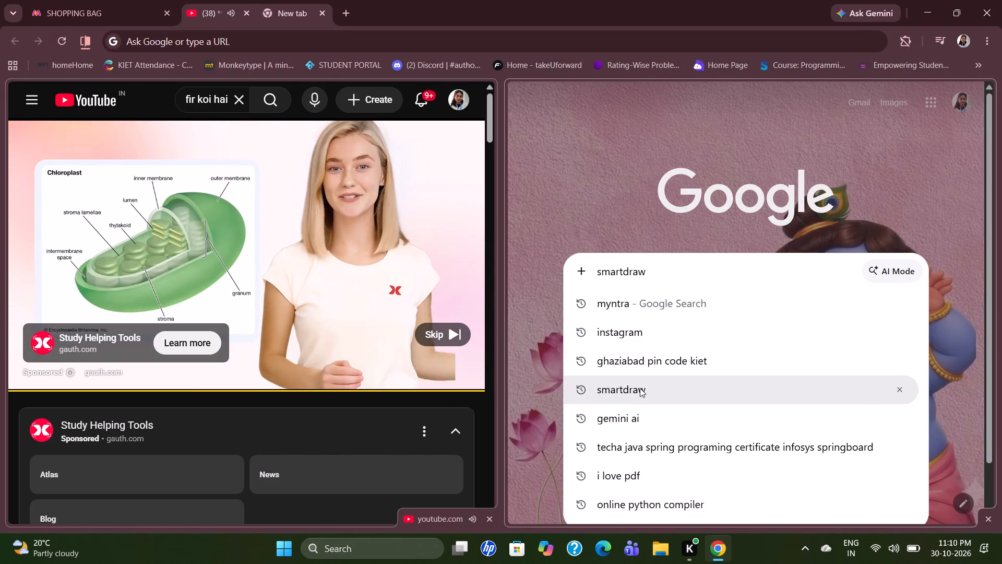
left_click(433, 336)
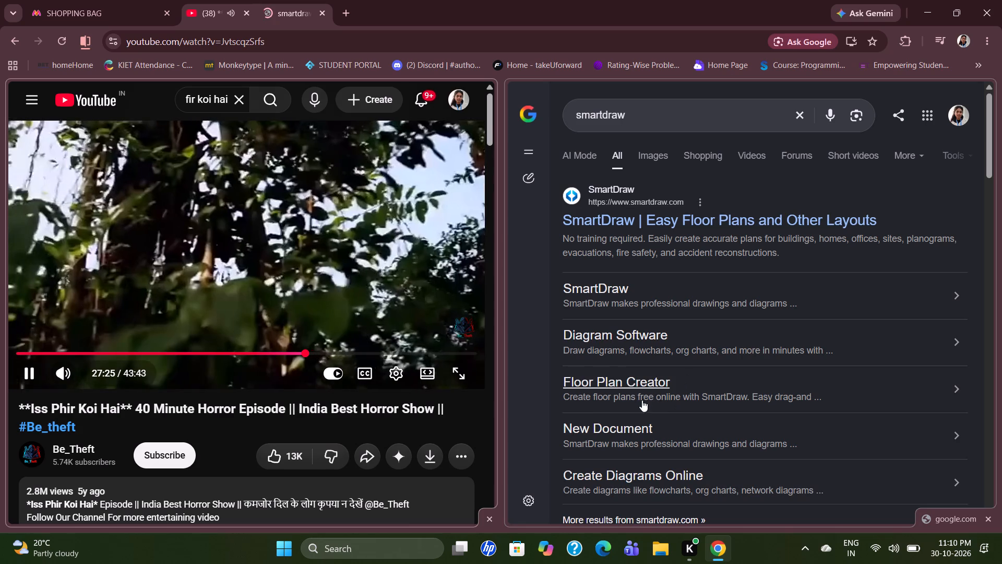
left_click(629, 381)
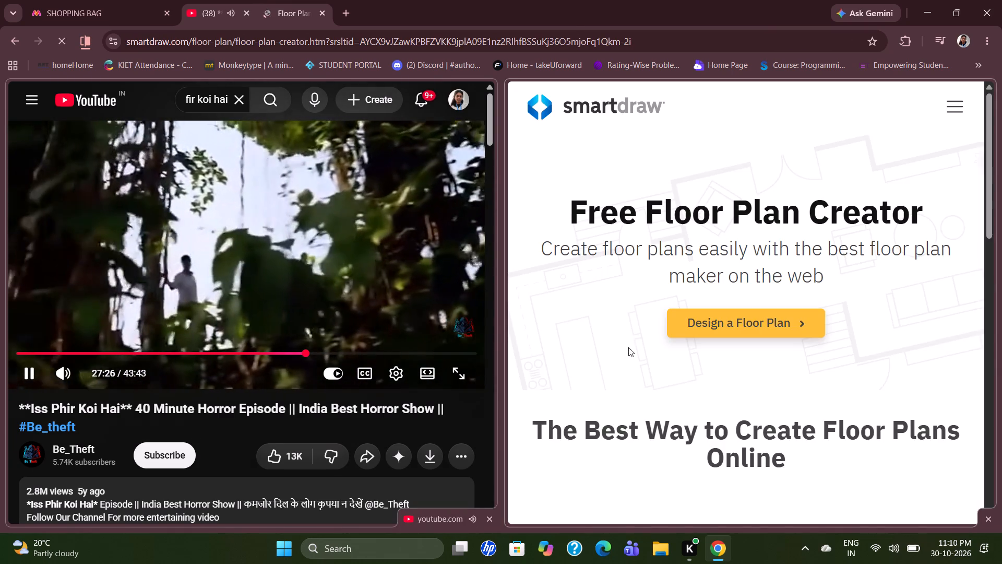
left_click(744, 322)
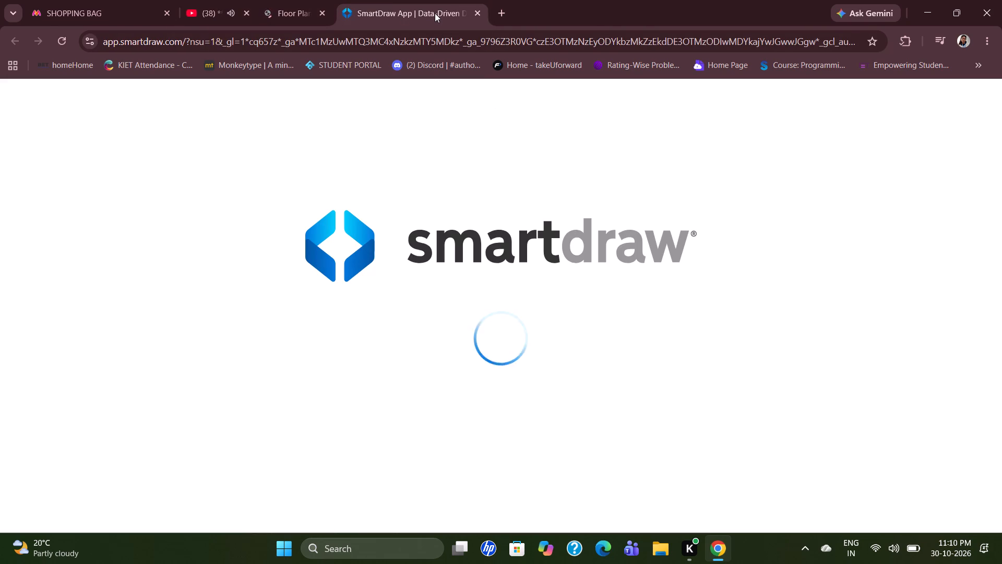
Close the Floor Plan Creator page and pair the SmartDraw app with the YouTube video in split view.
right_click(435, 13)
left_click(460, 48)
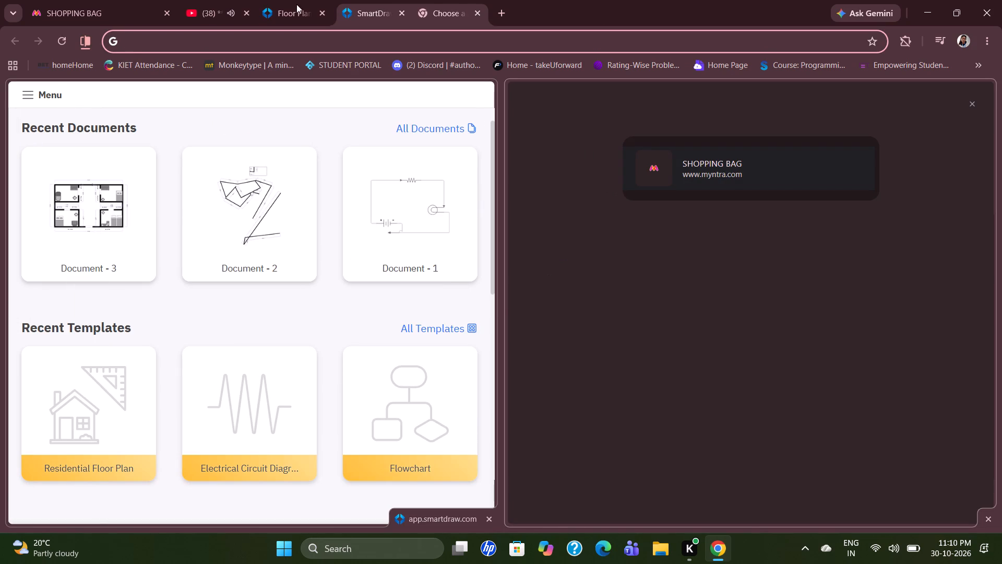
left_click(241, 0)
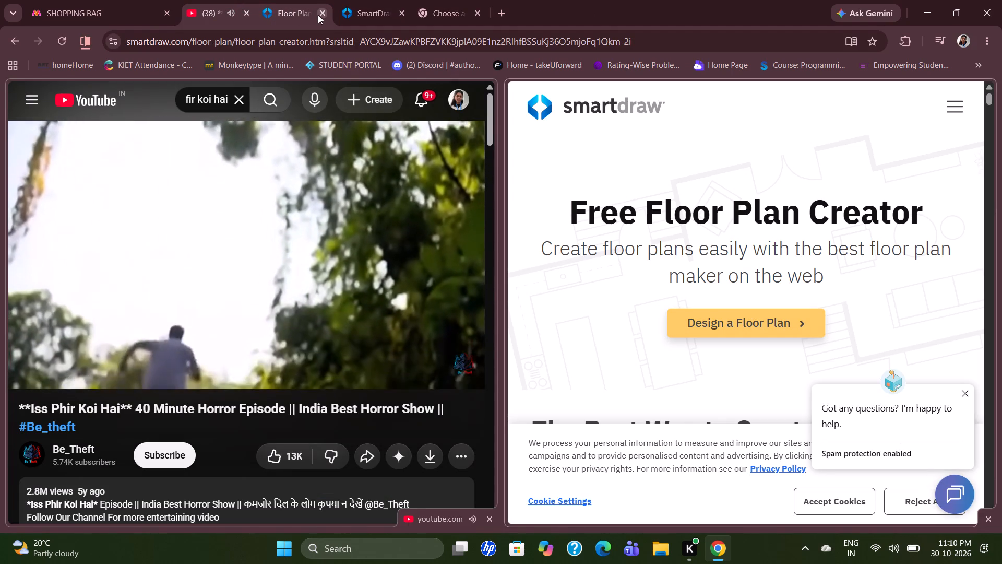
left_click(318, 15)
left_click(365, 11)
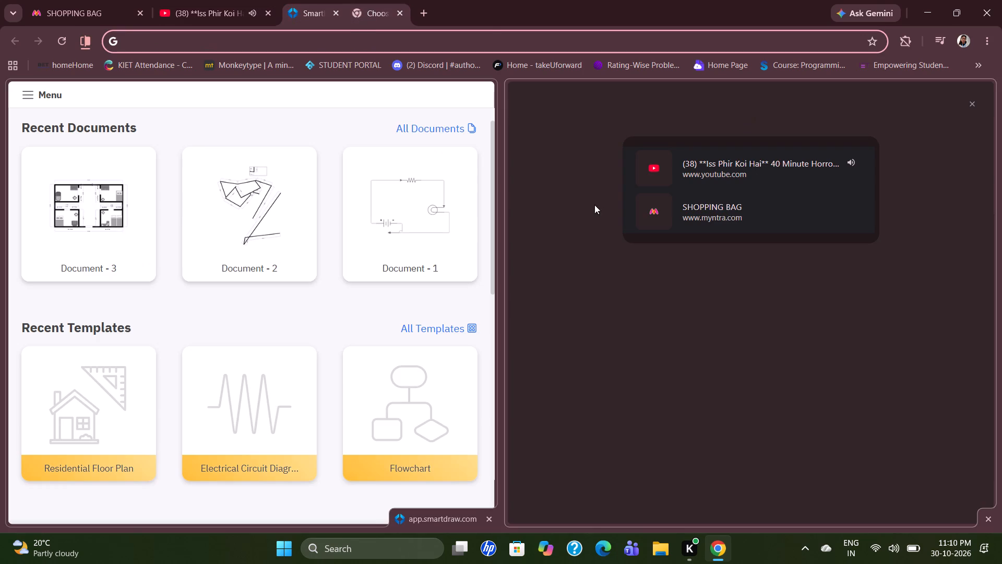
left_click(714, 180)
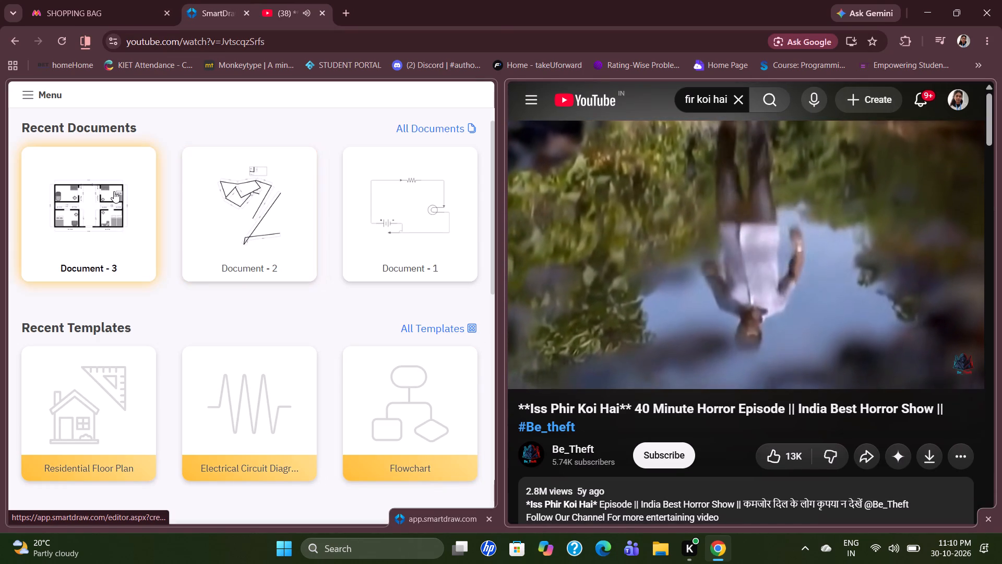
Create a new document from the Residential Floor Plan template.
scroll(114, 191, "down", 2)
left_click(109, 209)
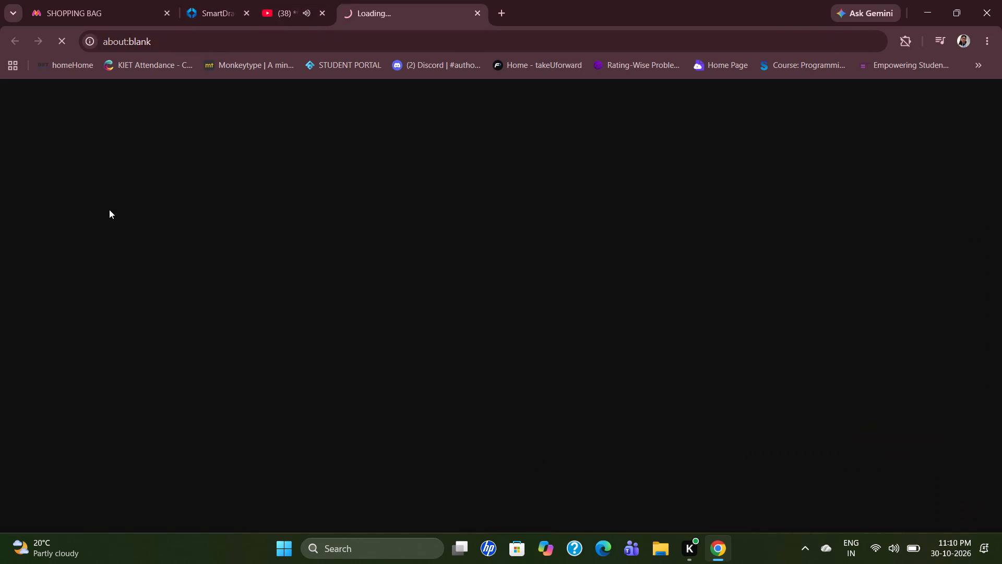
Close the SmartDraw start page and show the new floor plan document in split view with the YouTube video.
left_click(265, 0)
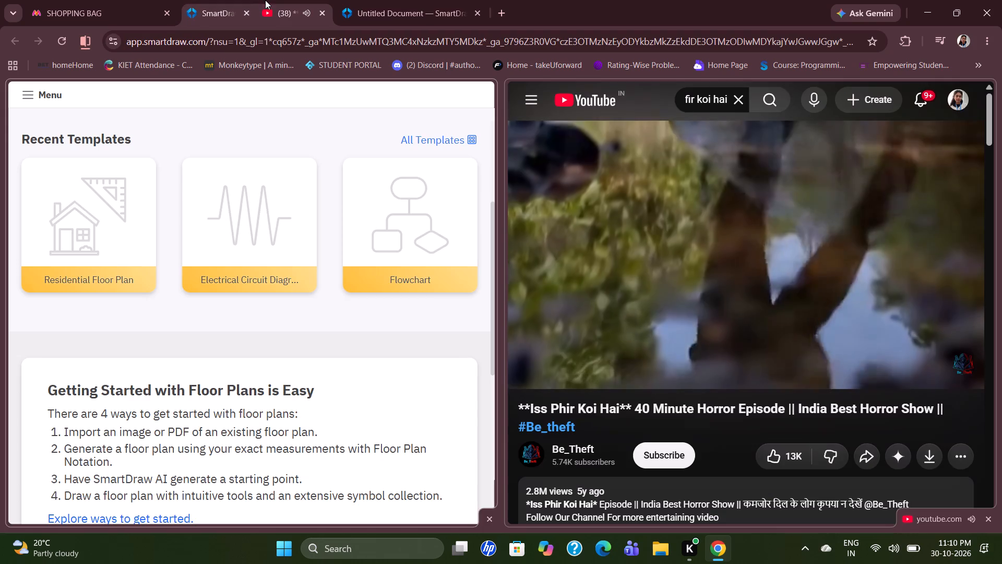
left_click(248, 8)
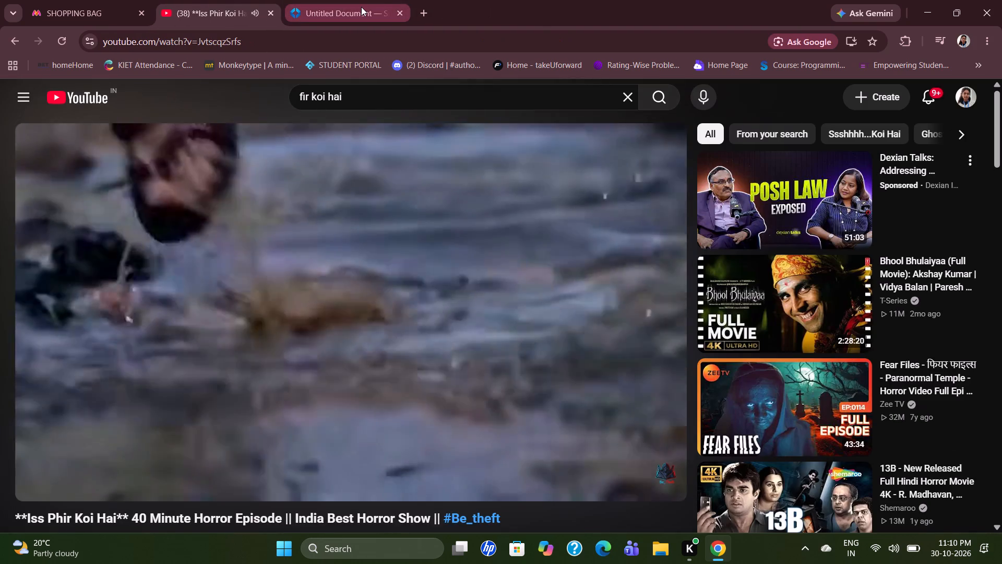
right_click(361, 7)
left_click(392, 42)
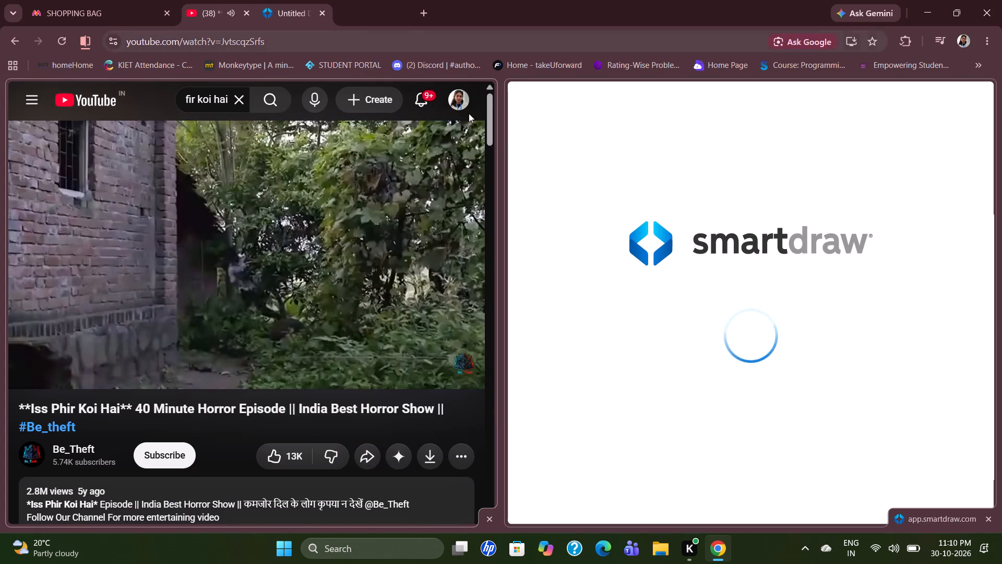
scroll(289, 408, "up", 1)
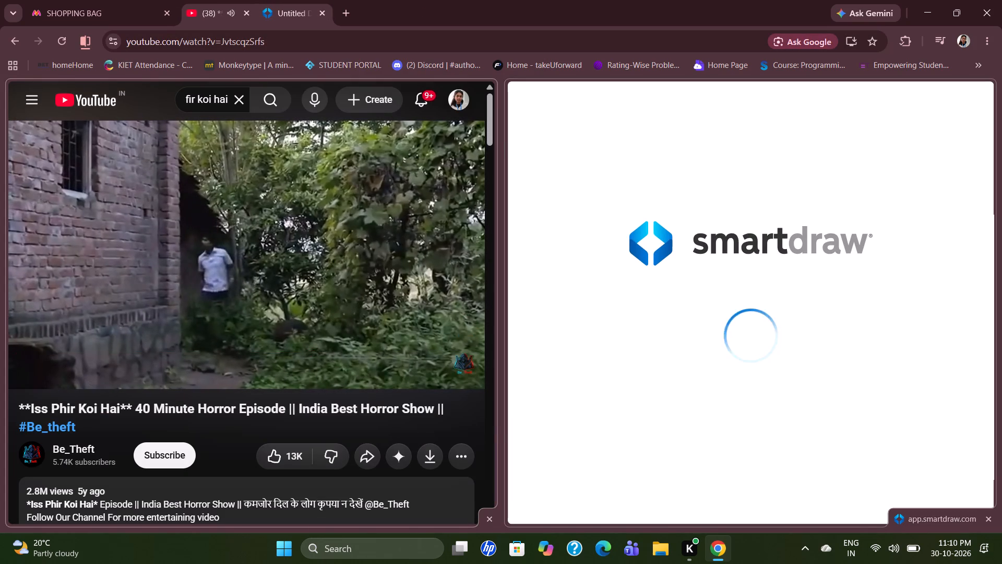
scroll(289, 408, "up", 1)
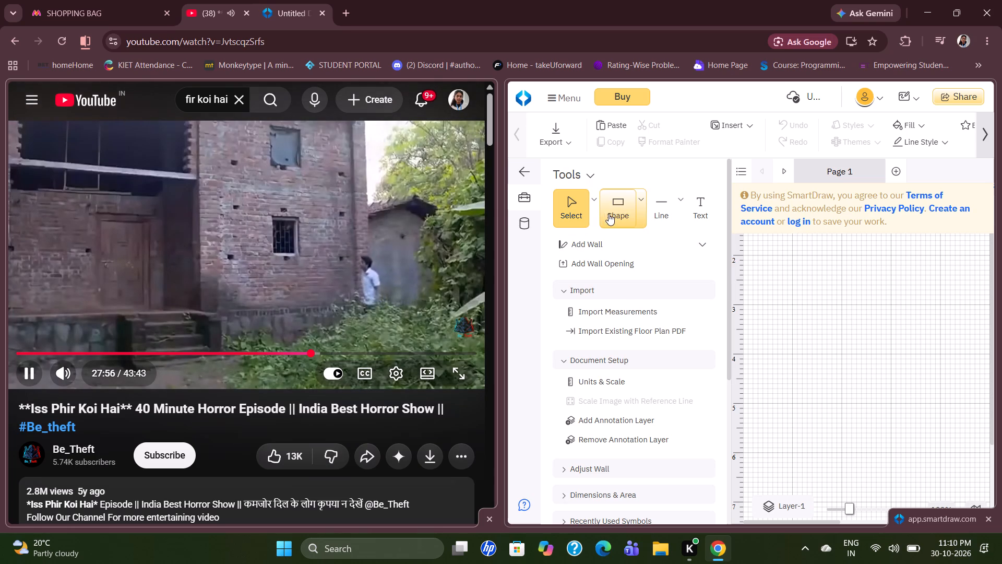
Place a rectangle shape on the page and stretch it into a tall, wider outline for the floor plan.
left_click_drag(603, 206, 885, 355)
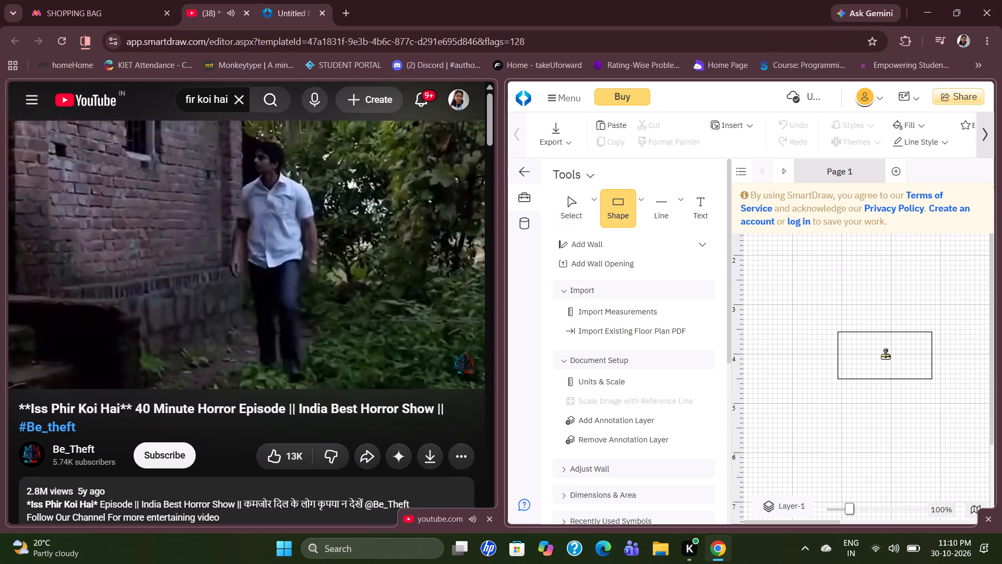
left_click_drag(885, 355, 853, 318)
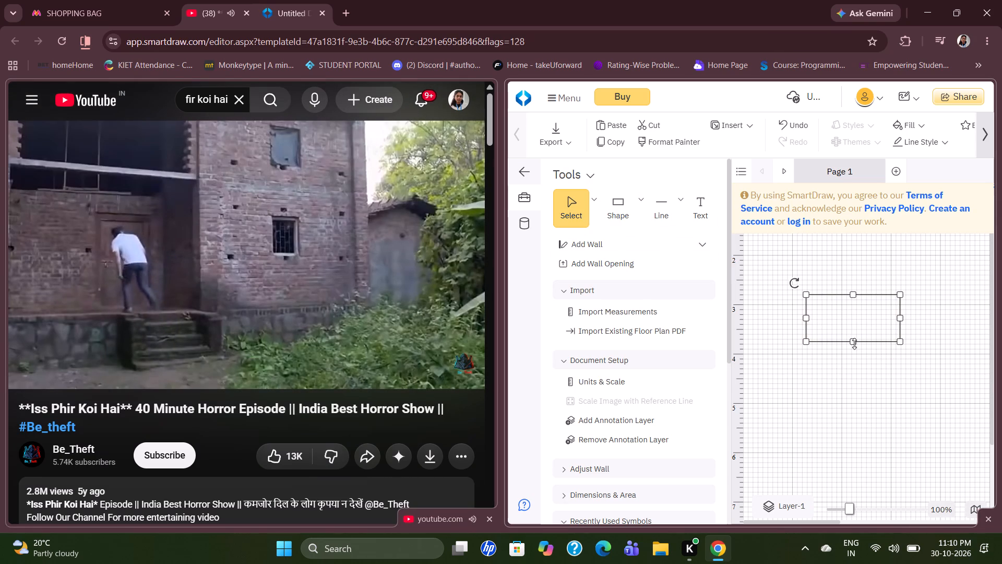
left_click_drag(854, 344, 873, 495)
left_click_drag(899, 397, 937, 394)
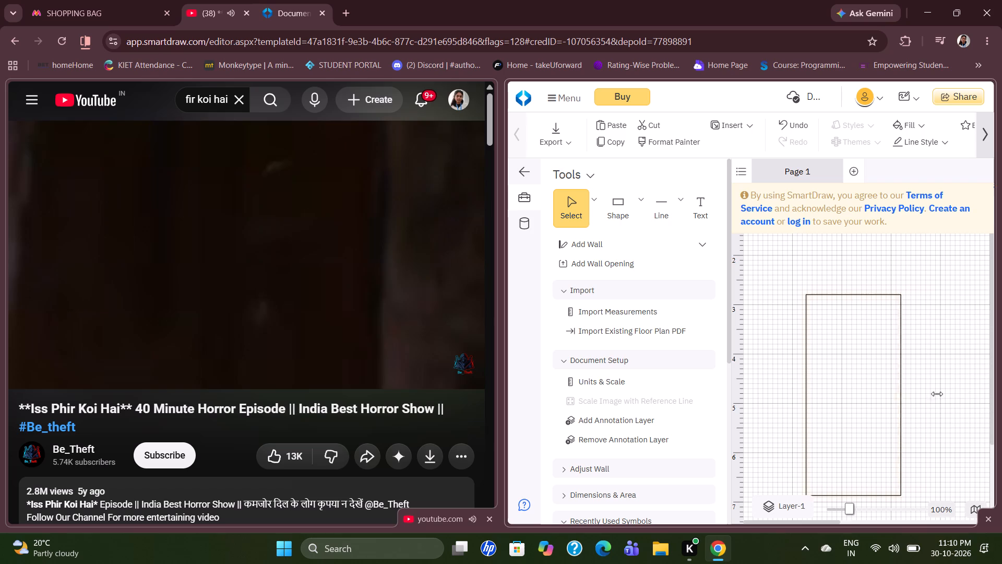
left_click_drag(937, 394, 874, 410)
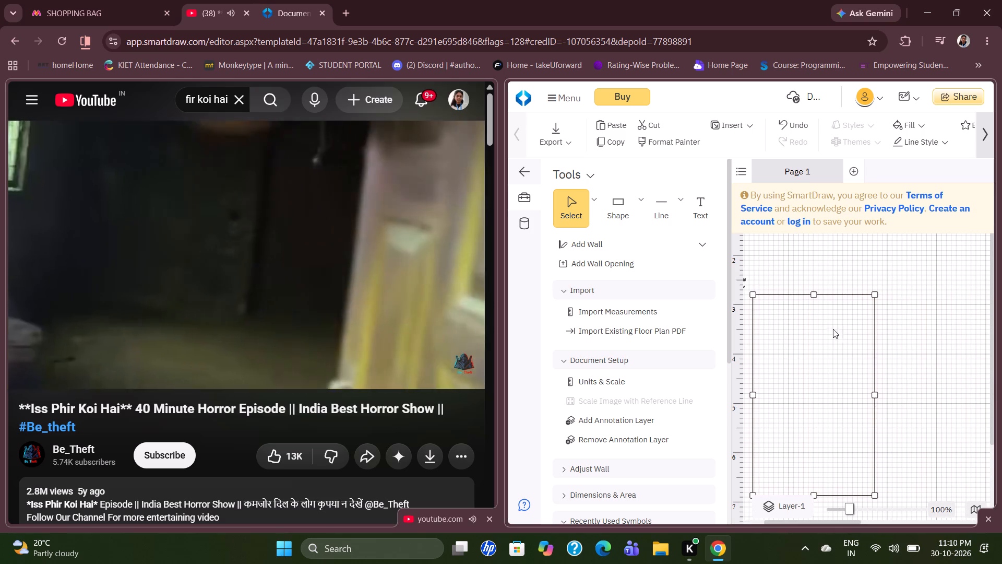
left_click_drag(814, 294, 818, 232)
scroll(806, 276, "right", 1)
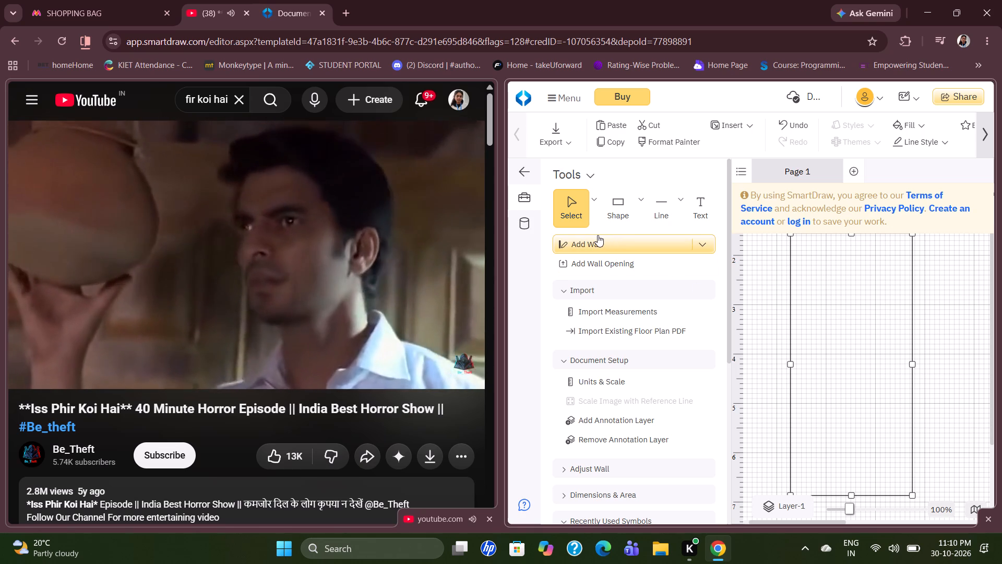
Draw a vertical wall about 5.28 long through the middle of the rectangle, from its bottom edge to its top edge.
left_click(598, 235)
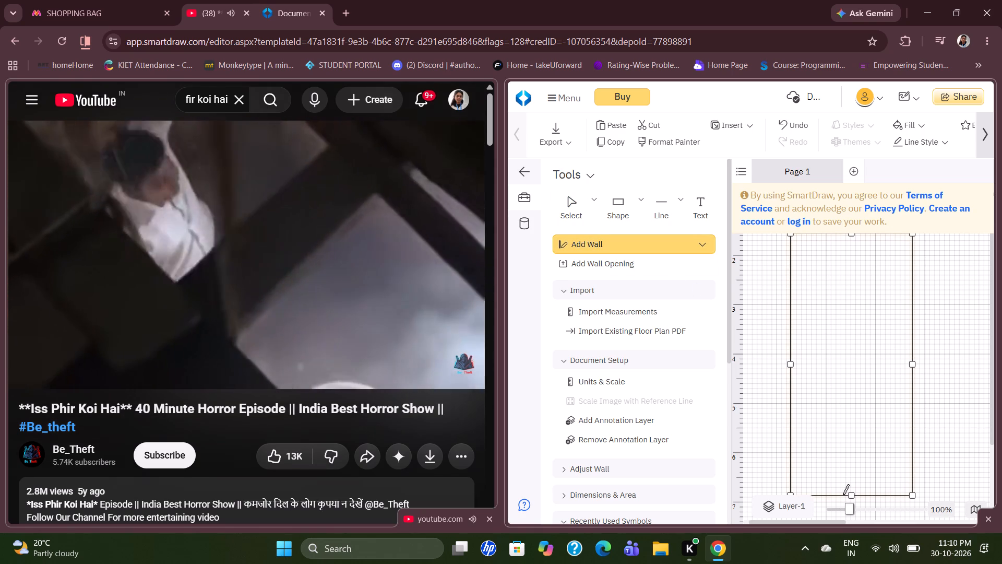
left_click(843, 495)
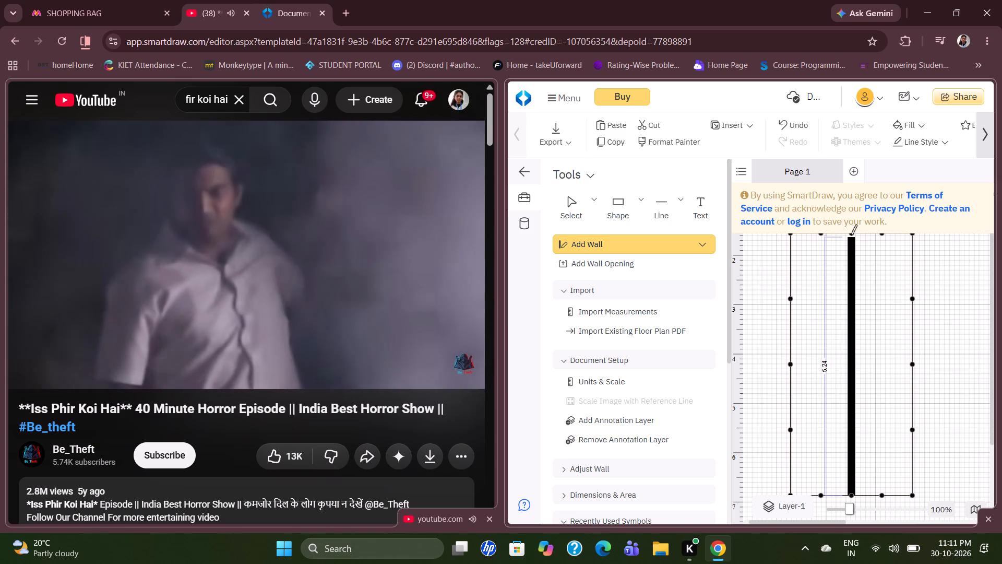
left_click(851, 234)
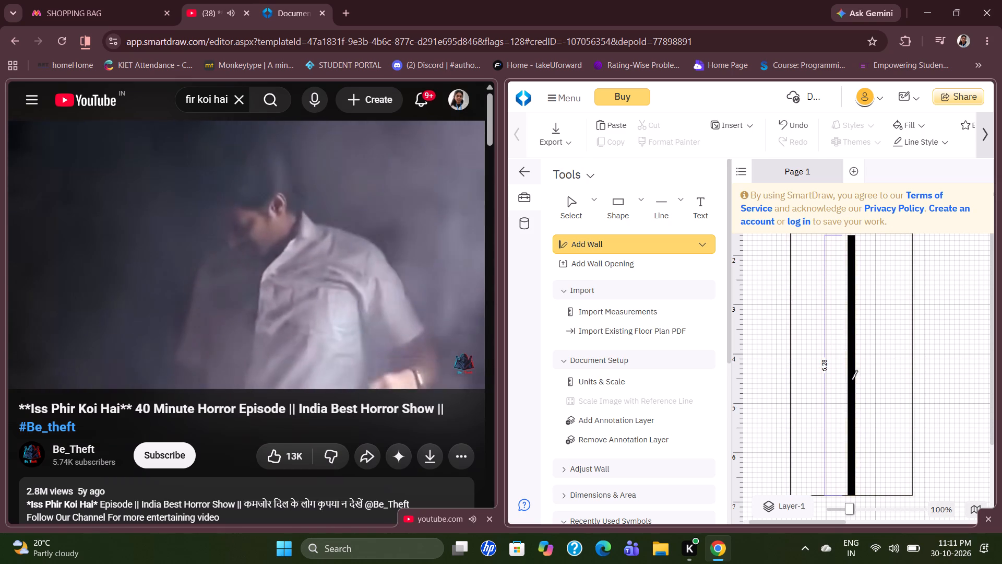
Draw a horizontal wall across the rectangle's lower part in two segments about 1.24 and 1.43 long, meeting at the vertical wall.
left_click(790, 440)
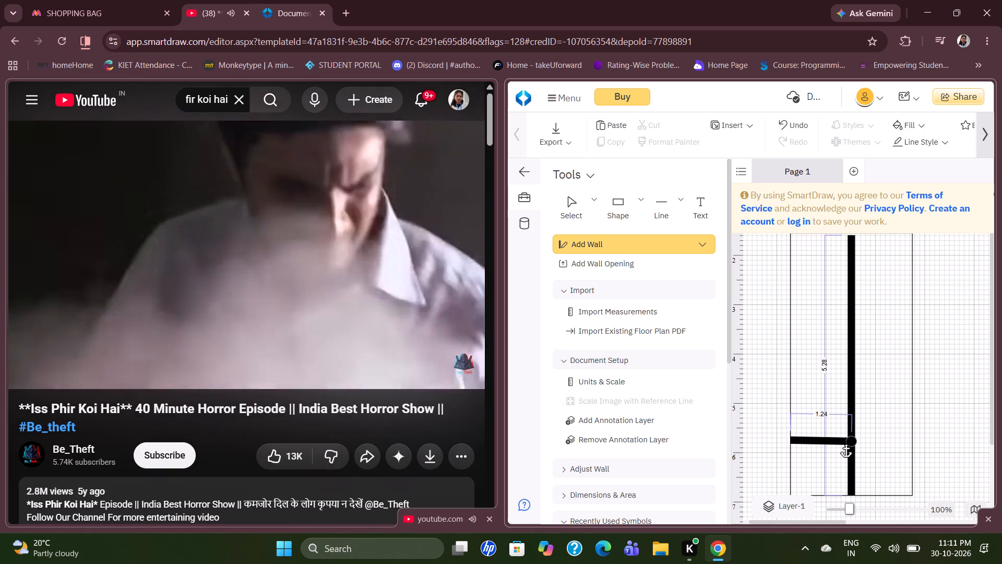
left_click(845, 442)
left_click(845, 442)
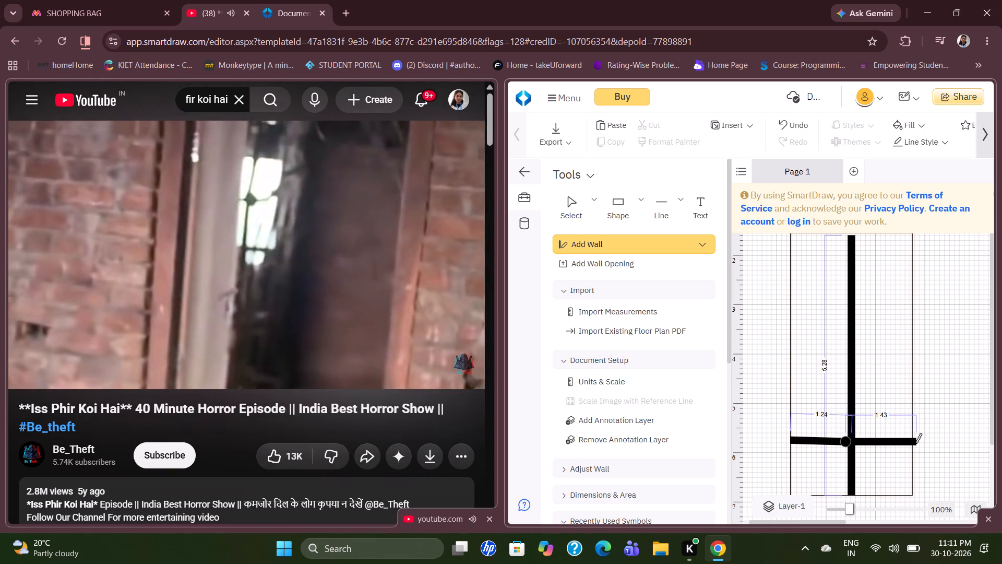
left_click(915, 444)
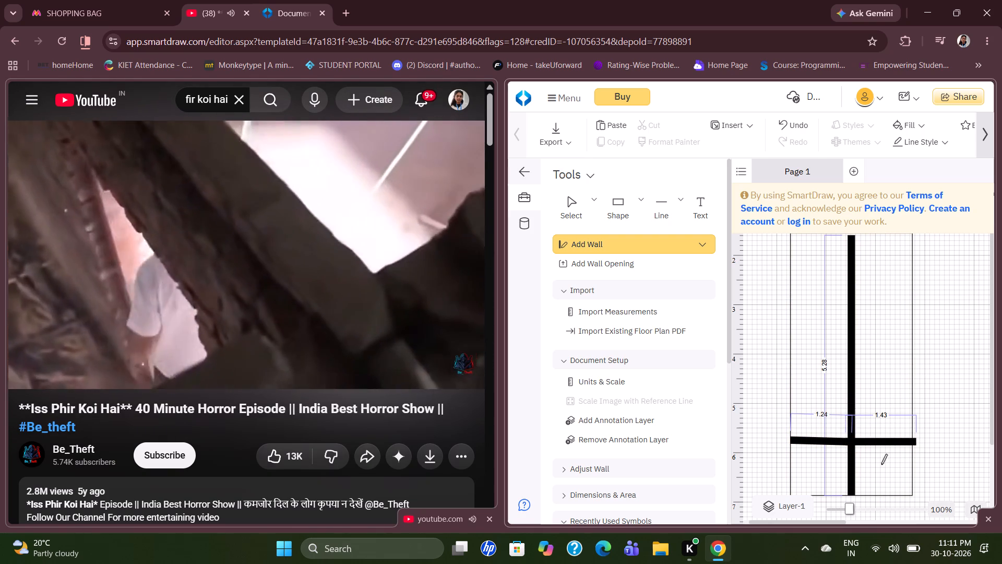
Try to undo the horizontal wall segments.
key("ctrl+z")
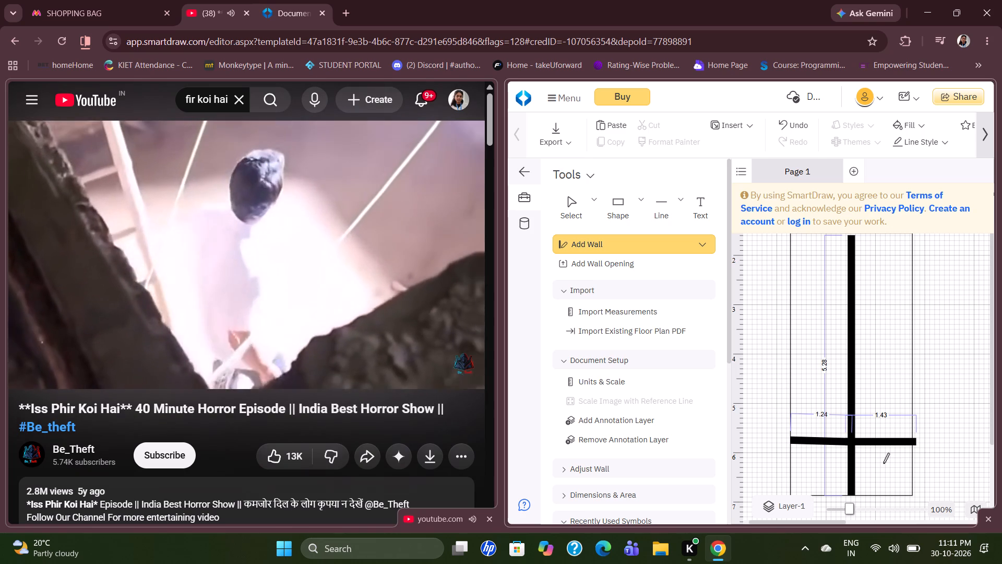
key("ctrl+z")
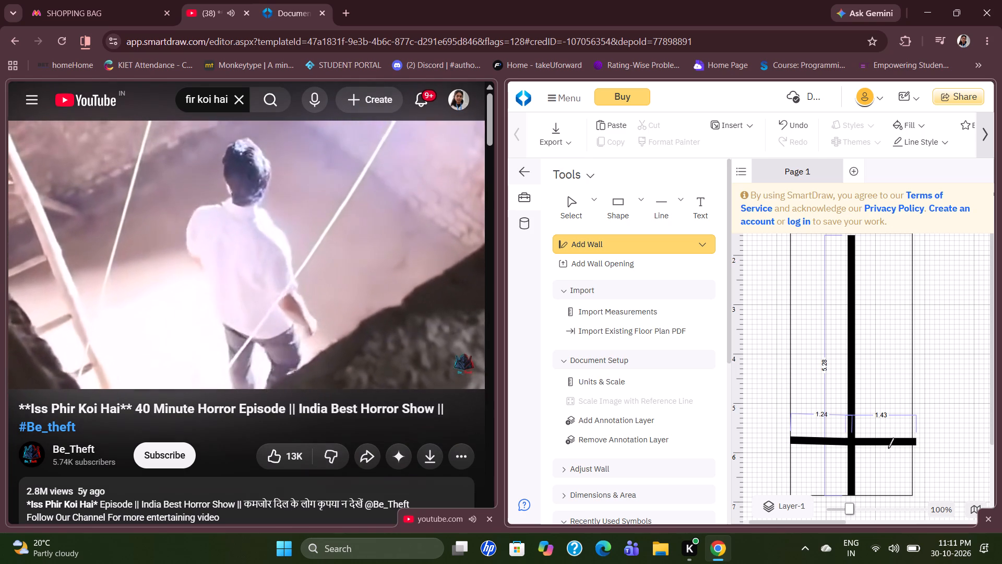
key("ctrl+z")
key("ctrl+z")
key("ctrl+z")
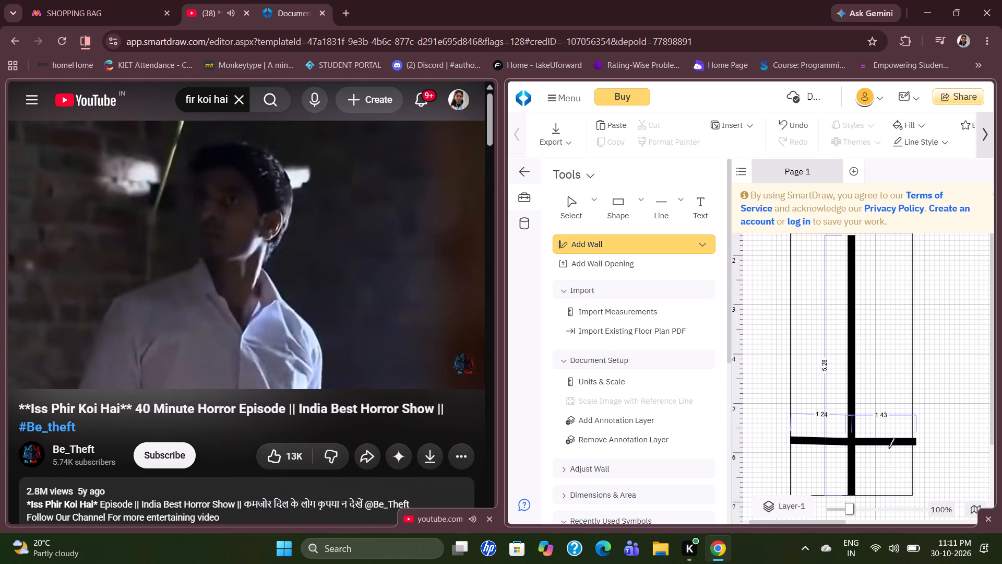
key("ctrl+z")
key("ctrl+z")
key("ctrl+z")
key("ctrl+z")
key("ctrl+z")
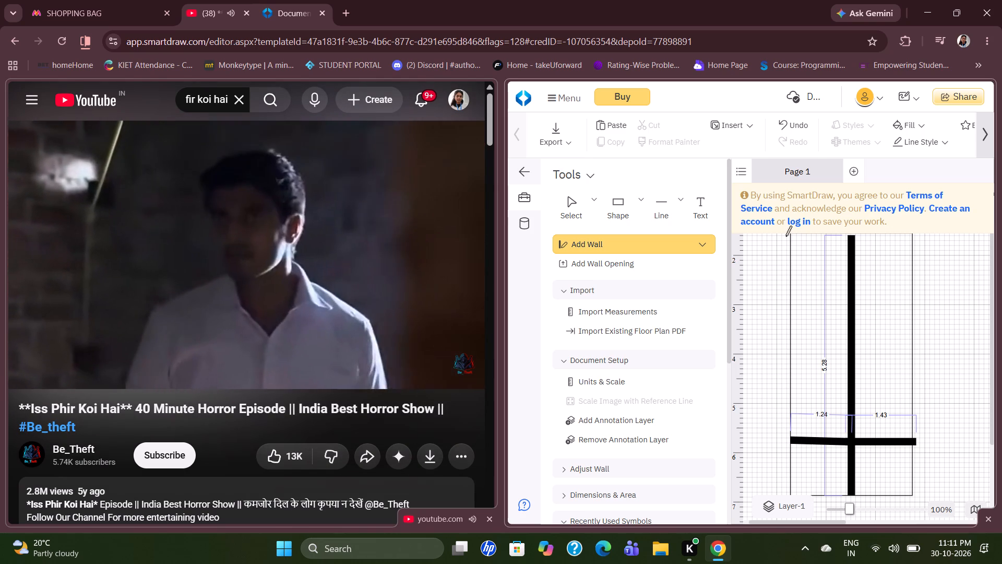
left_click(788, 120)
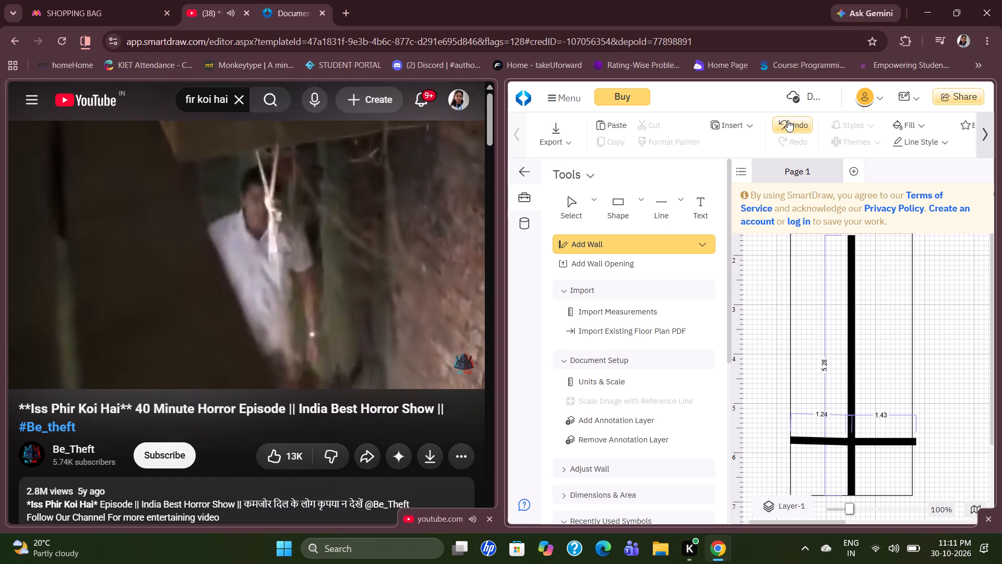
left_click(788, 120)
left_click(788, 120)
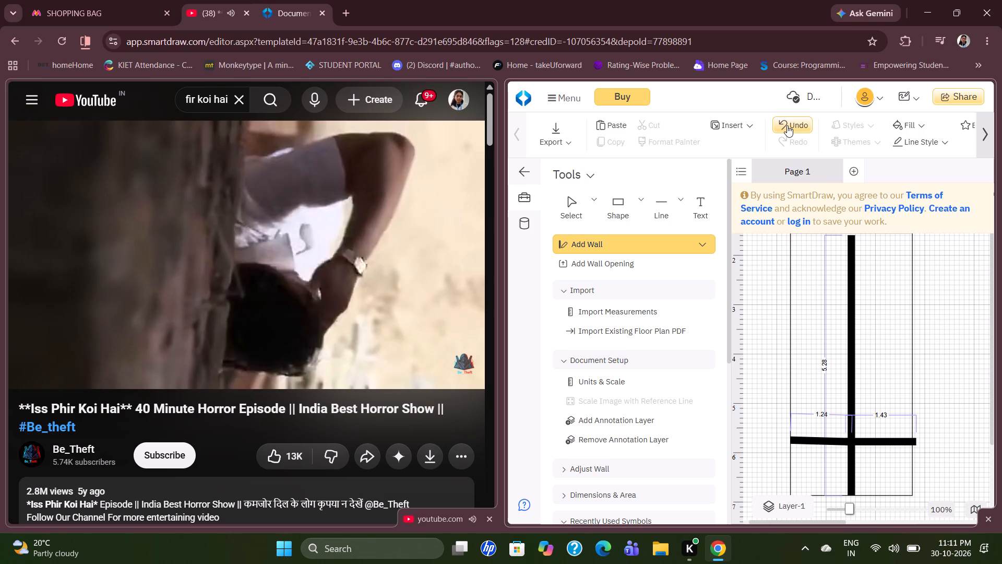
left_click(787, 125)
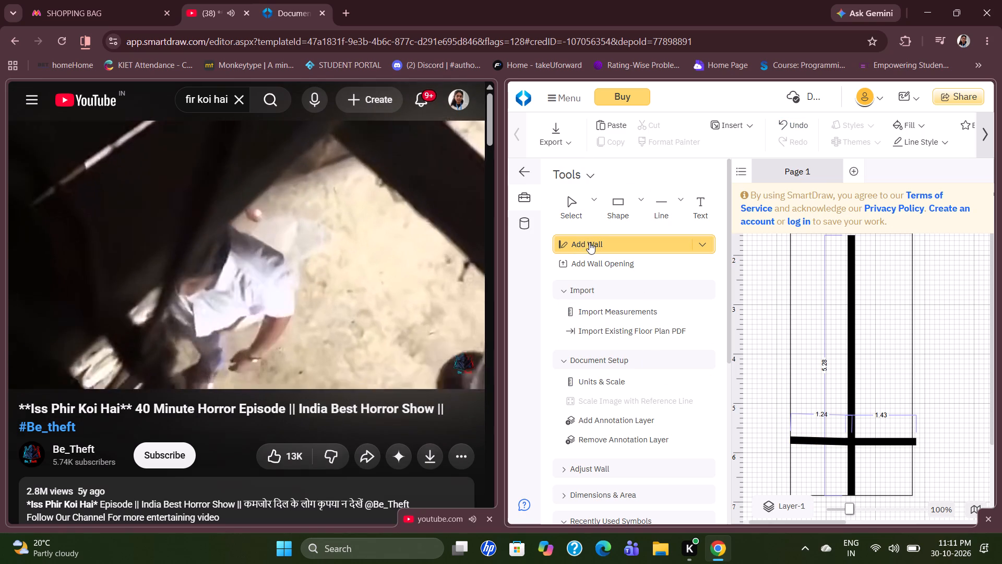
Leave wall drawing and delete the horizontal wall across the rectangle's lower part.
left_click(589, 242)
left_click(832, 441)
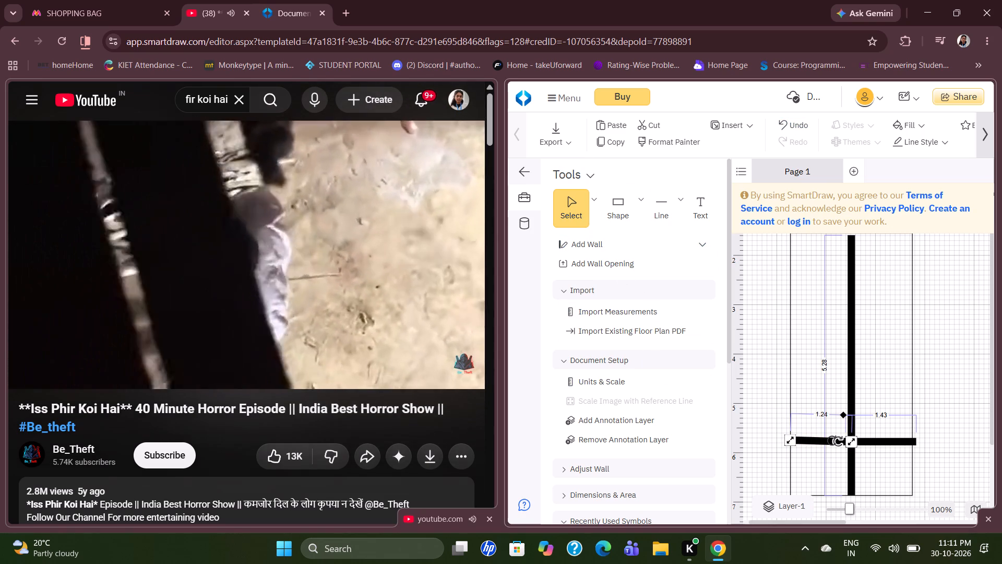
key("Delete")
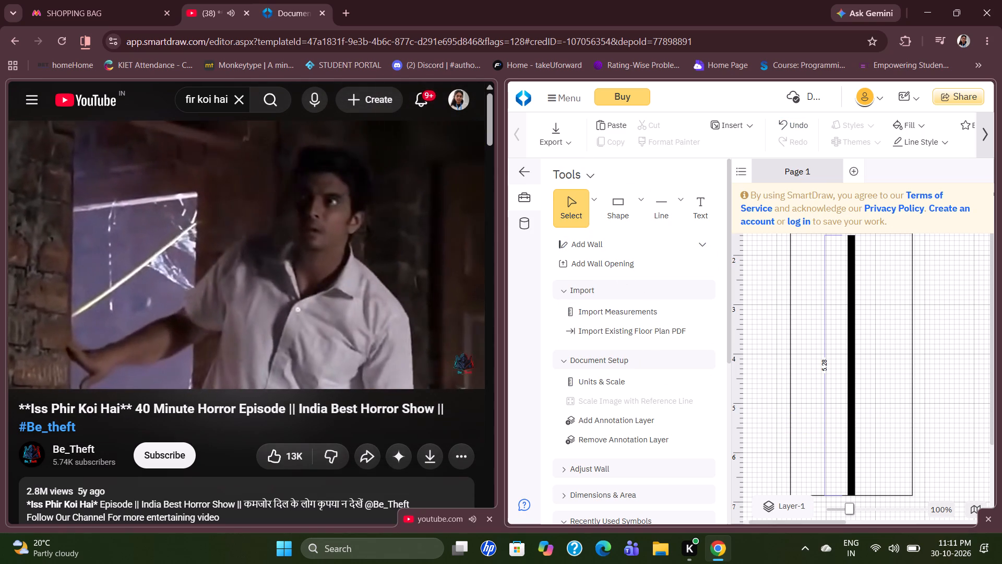
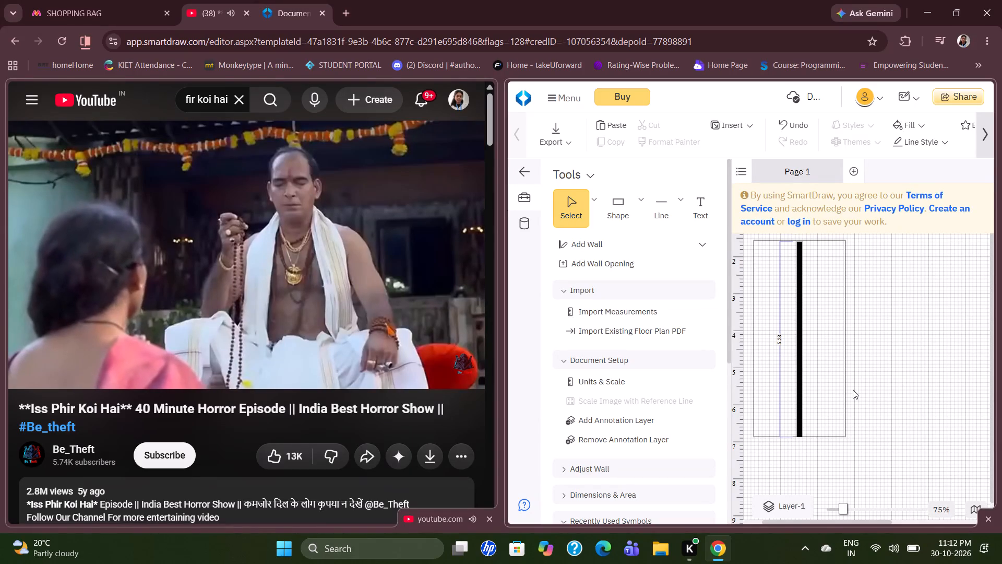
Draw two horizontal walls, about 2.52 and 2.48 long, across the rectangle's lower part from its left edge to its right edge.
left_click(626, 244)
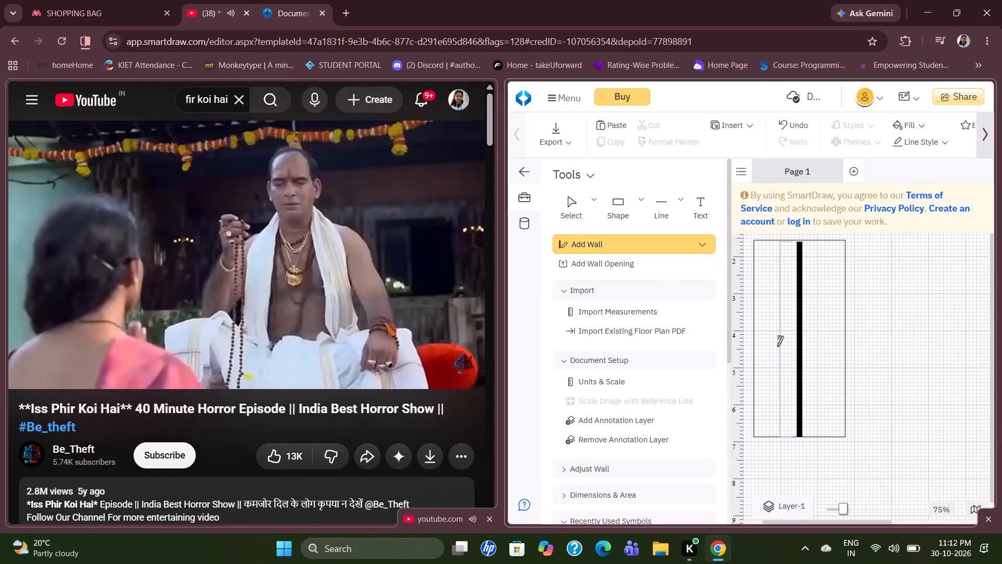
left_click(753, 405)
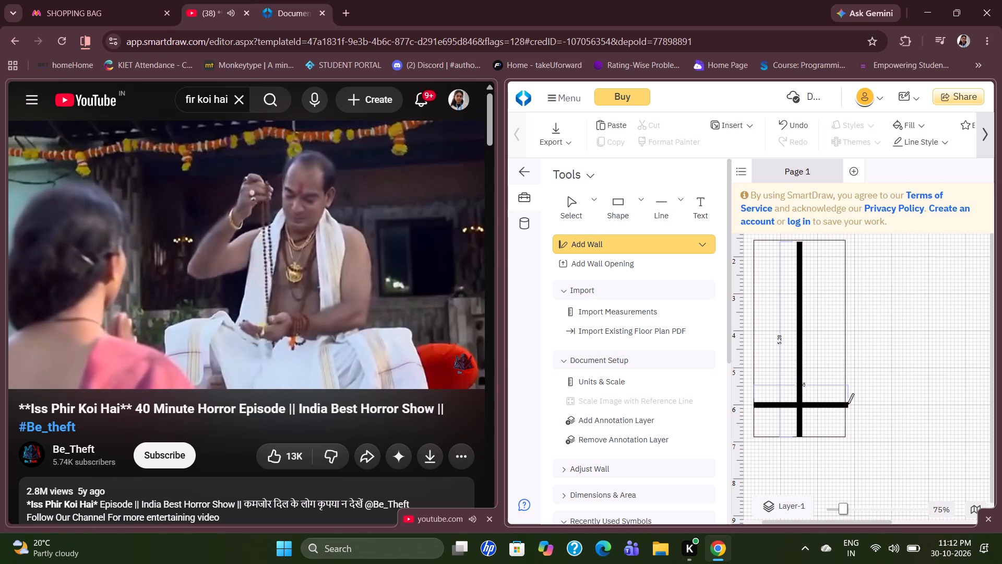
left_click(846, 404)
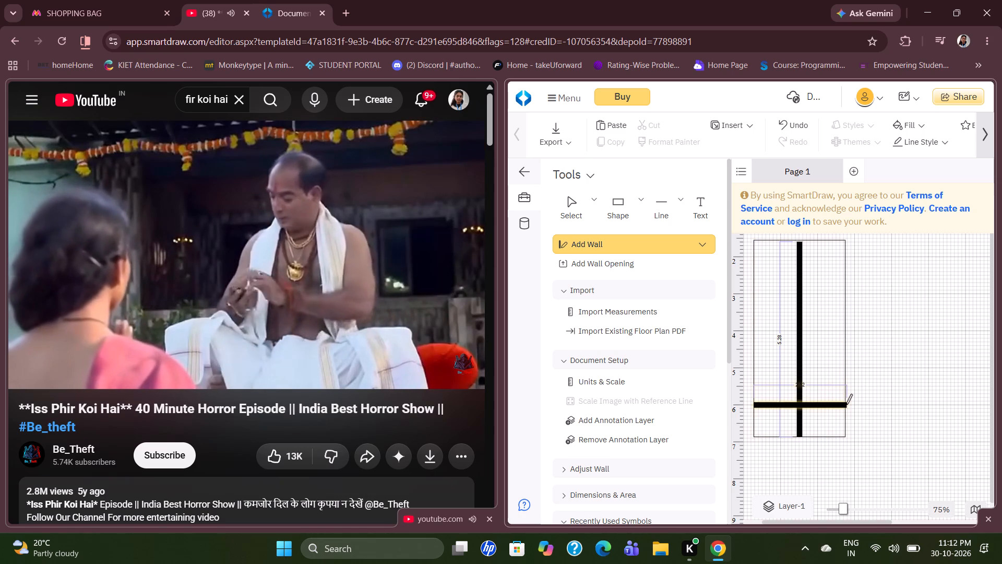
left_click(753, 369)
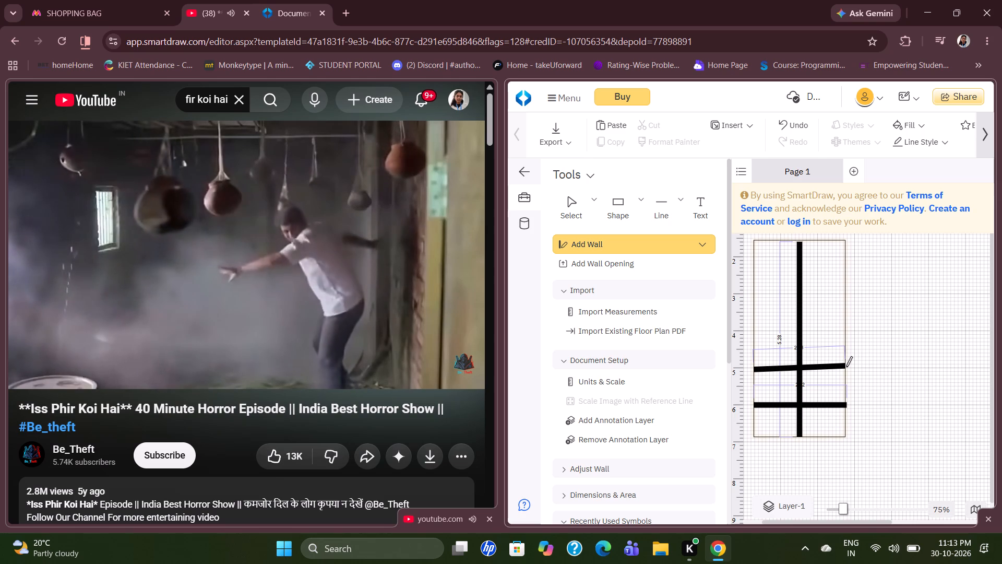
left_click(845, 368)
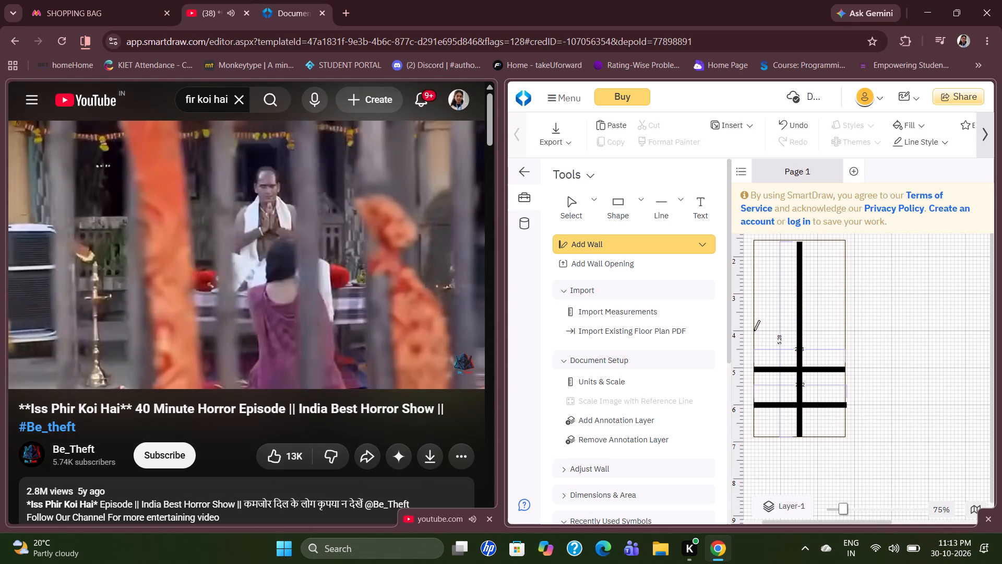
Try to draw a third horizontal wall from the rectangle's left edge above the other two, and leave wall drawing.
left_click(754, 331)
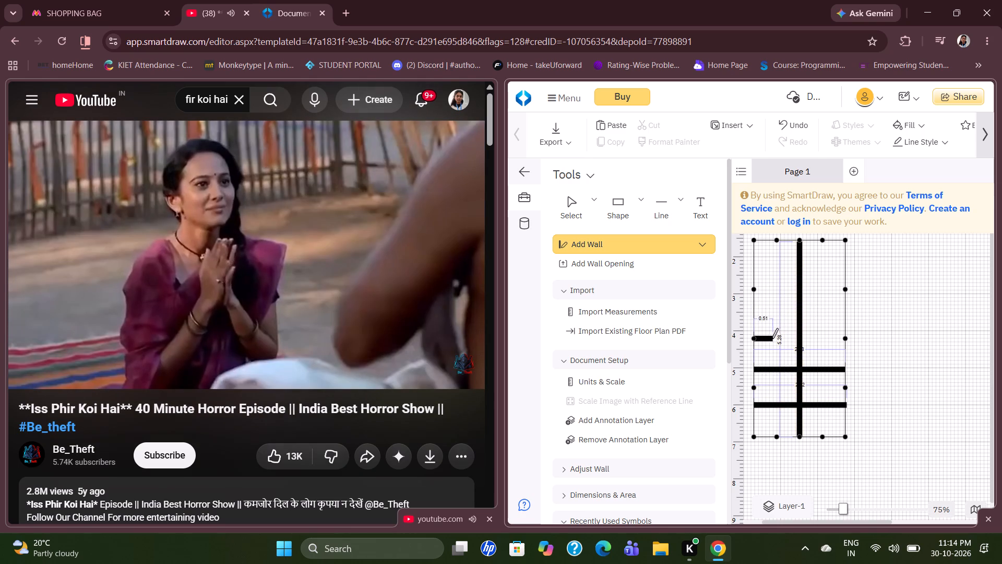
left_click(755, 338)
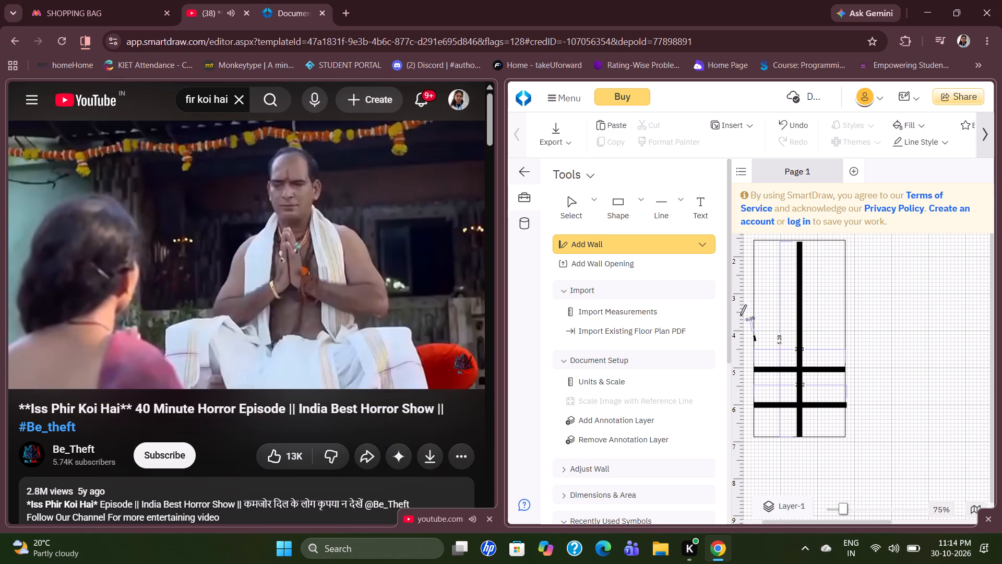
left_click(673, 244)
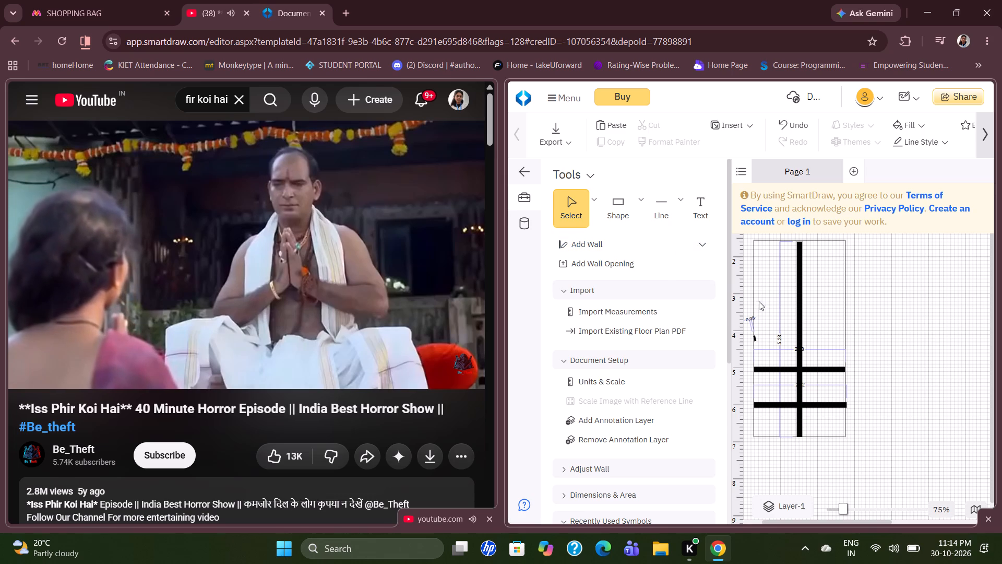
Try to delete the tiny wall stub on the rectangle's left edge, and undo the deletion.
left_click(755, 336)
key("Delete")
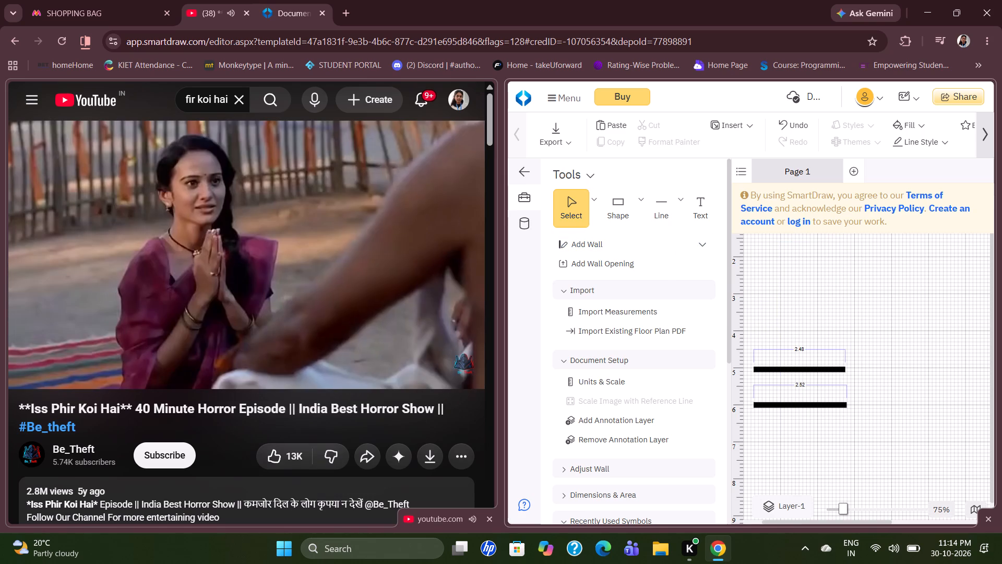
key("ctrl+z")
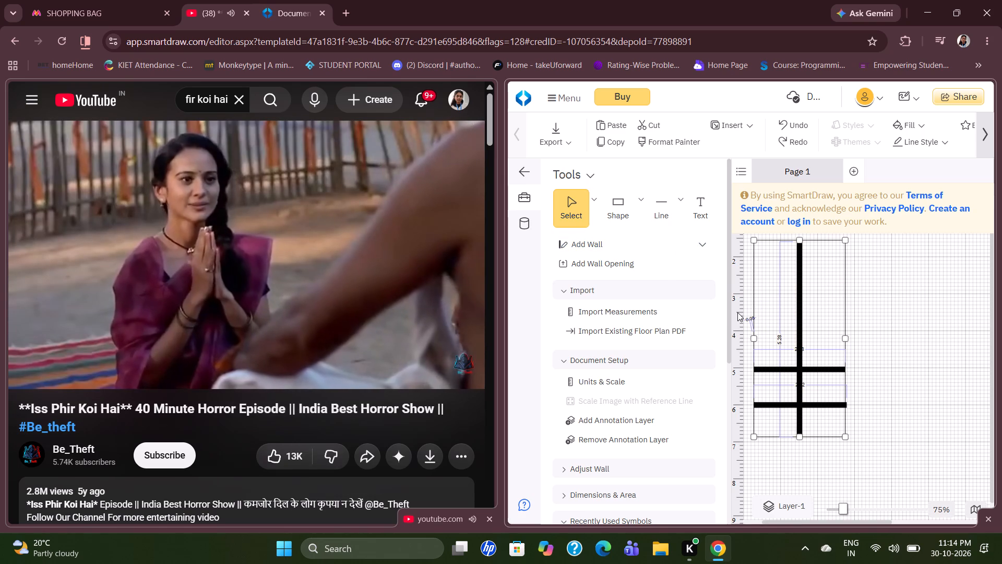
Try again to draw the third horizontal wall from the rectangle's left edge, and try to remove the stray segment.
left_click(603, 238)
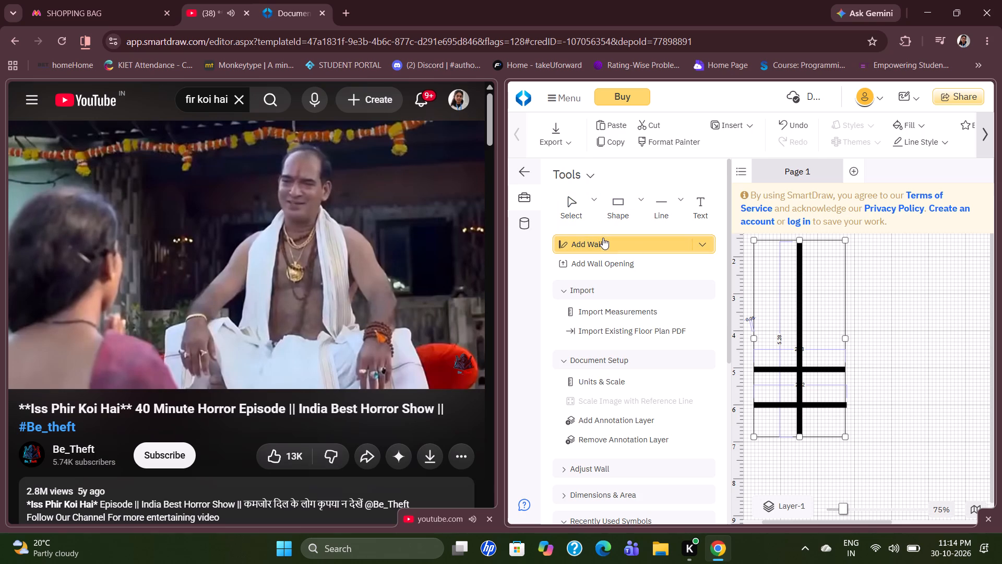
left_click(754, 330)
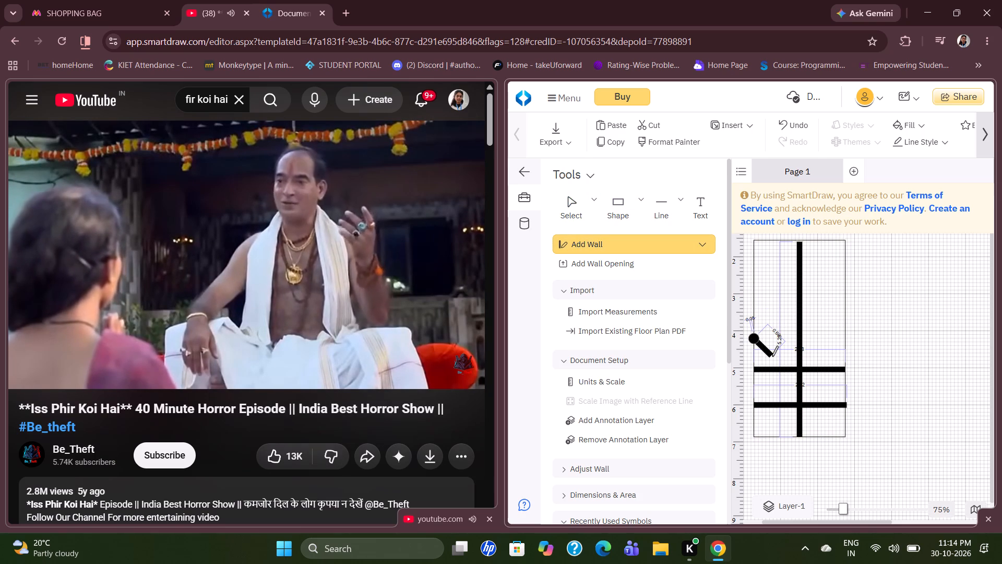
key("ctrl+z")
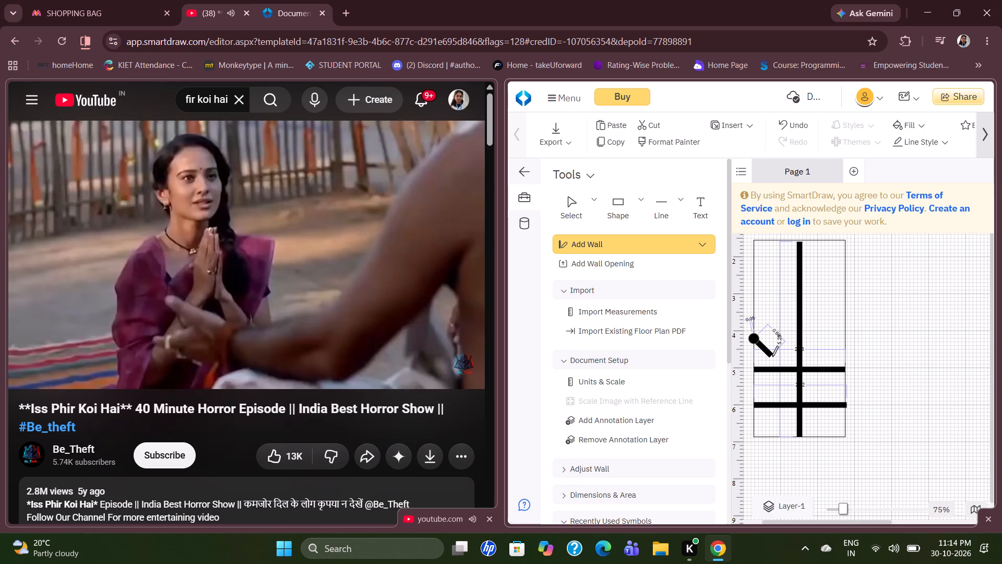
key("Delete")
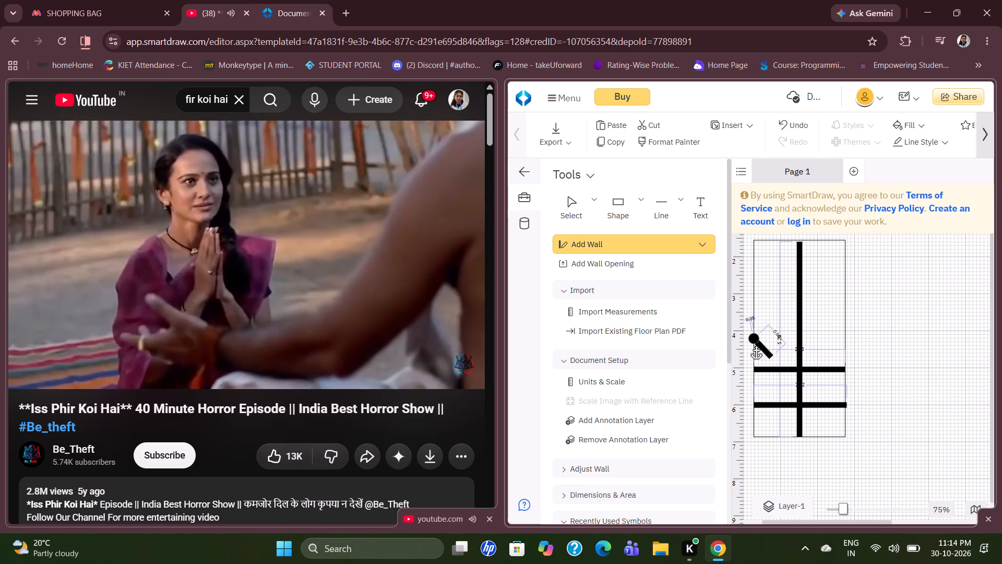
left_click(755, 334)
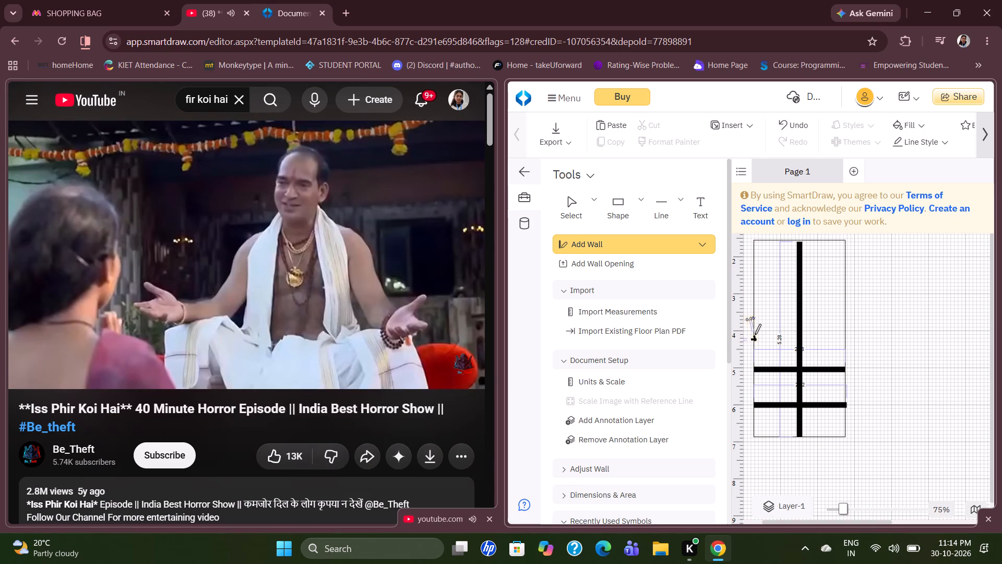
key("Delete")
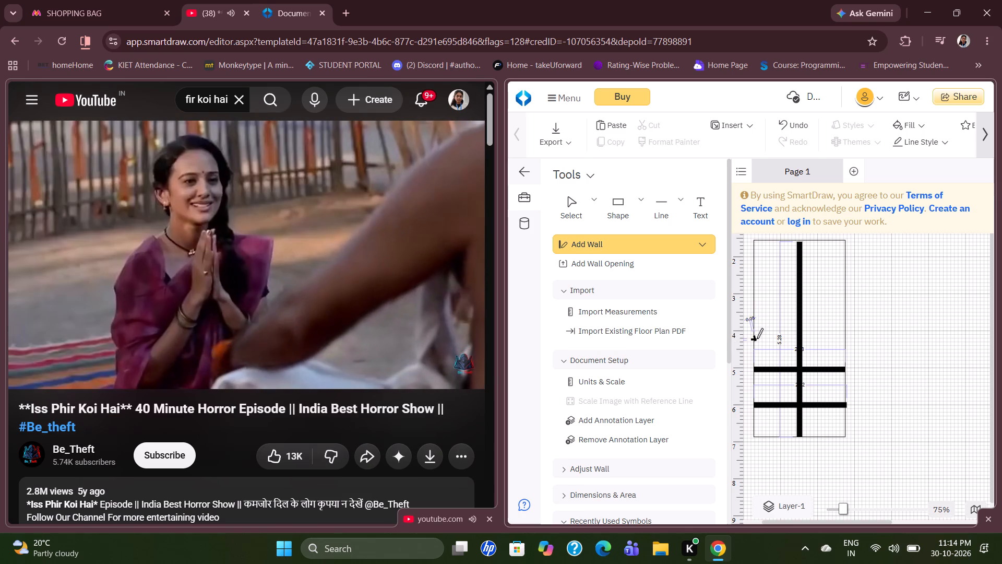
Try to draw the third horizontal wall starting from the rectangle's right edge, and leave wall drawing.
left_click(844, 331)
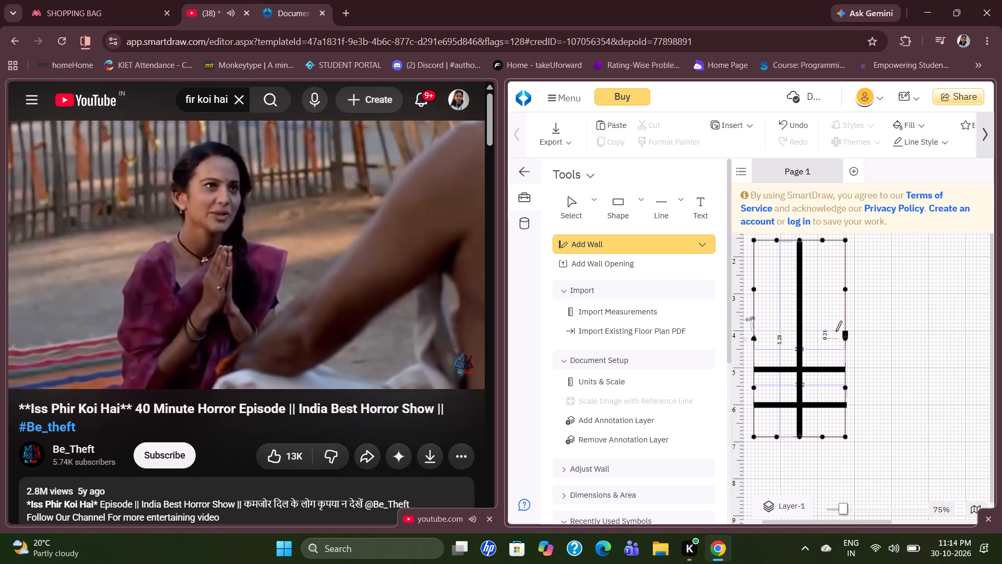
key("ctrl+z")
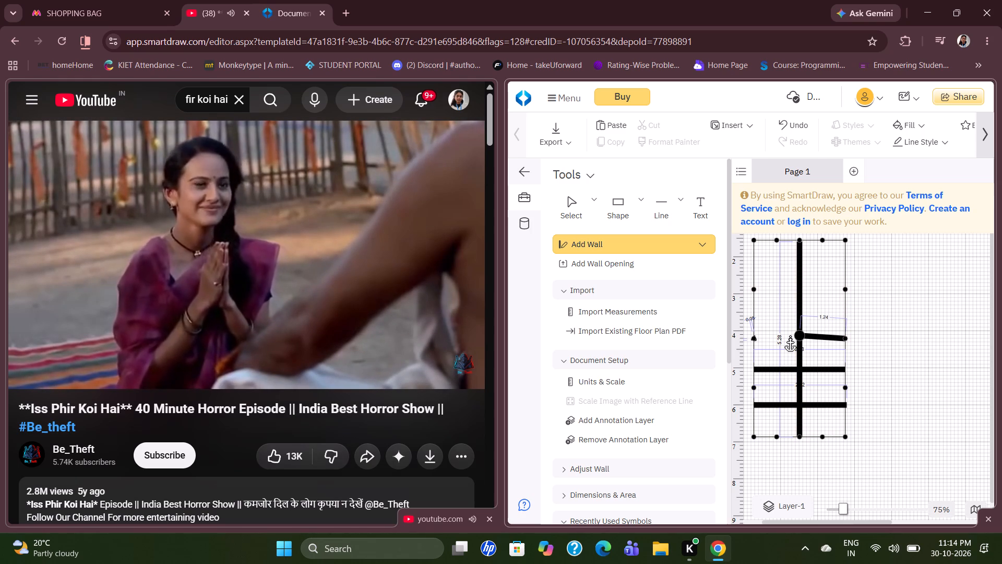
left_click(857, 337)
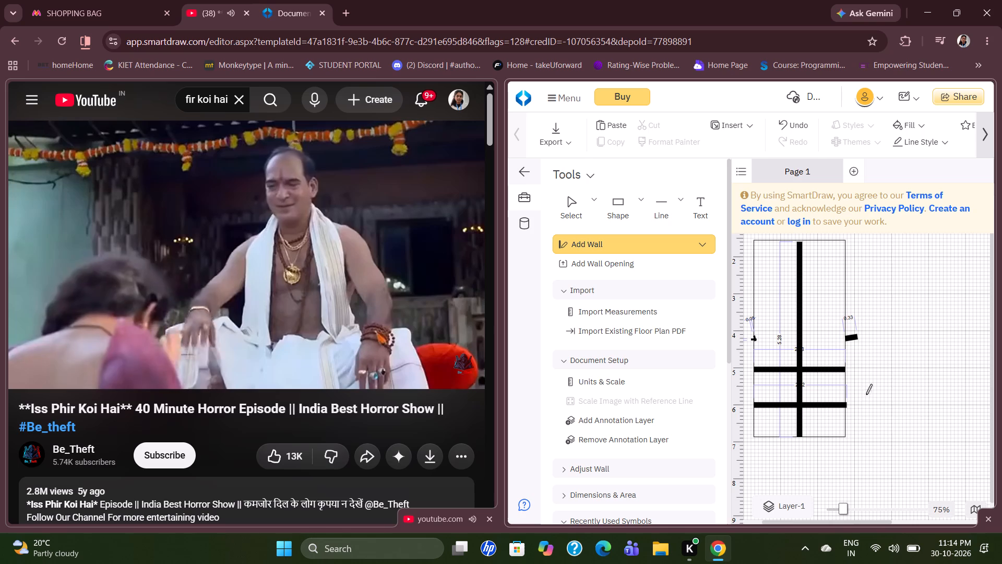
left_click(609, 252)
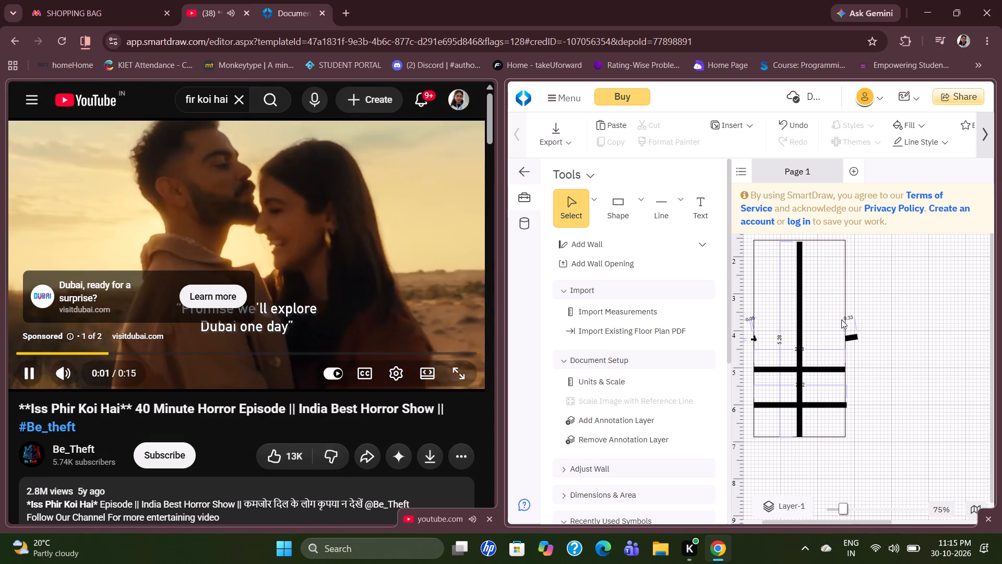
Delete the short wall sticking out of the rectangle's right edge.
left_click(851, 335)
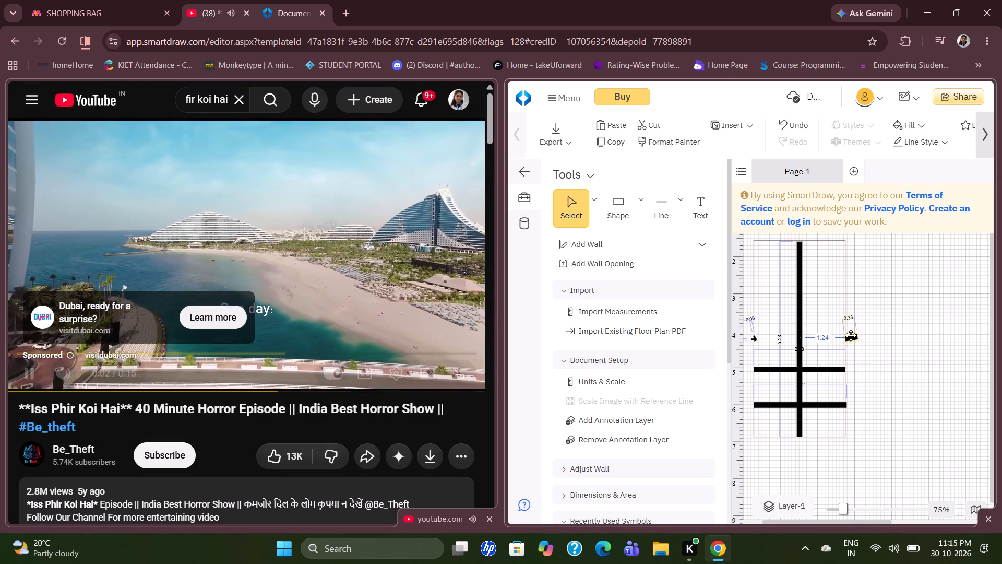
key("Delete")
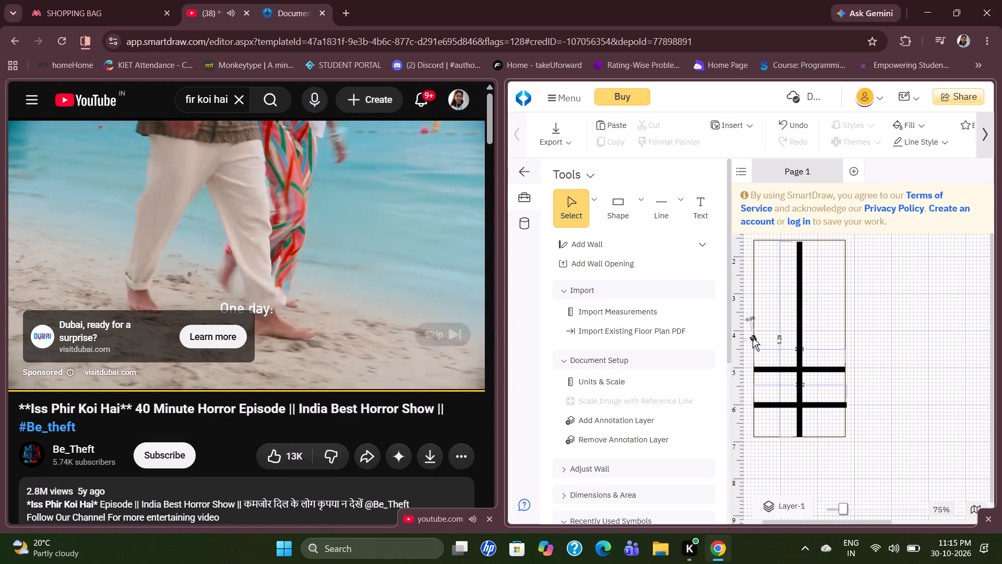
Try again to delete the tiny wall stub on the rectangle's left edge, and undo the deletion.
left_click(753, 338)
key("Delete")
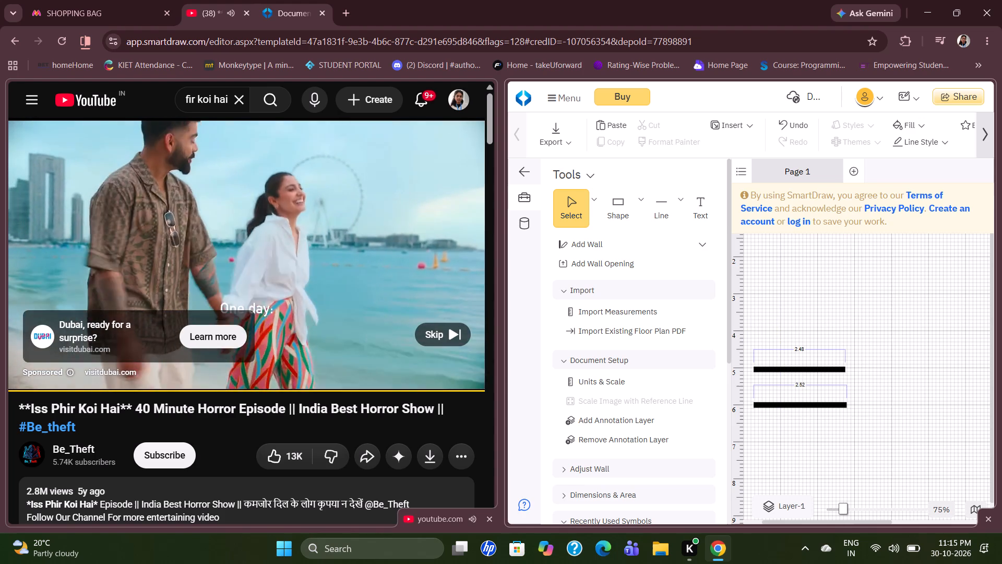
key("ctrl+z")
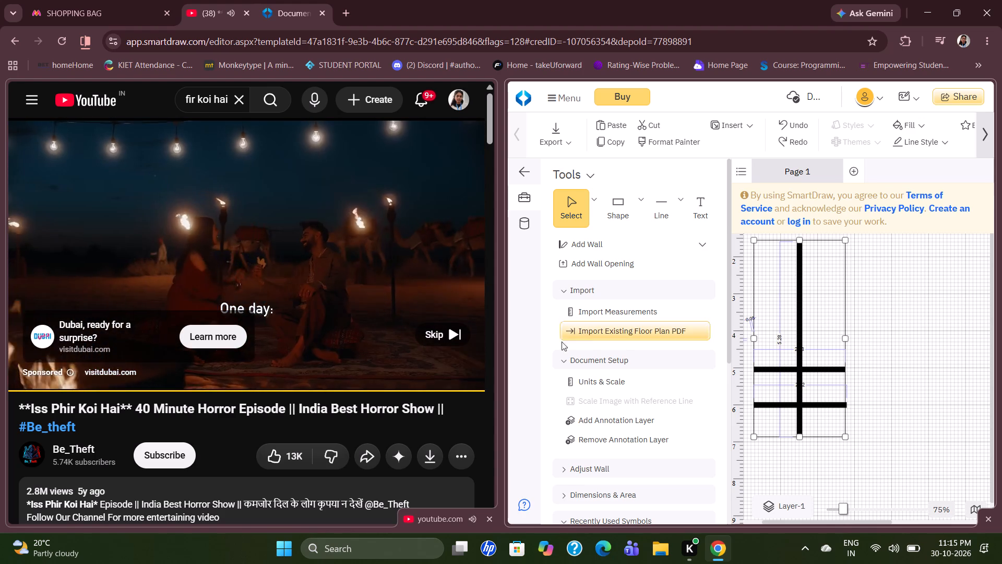
Skip the ad in the YouTube video.
left_click(434, 328)
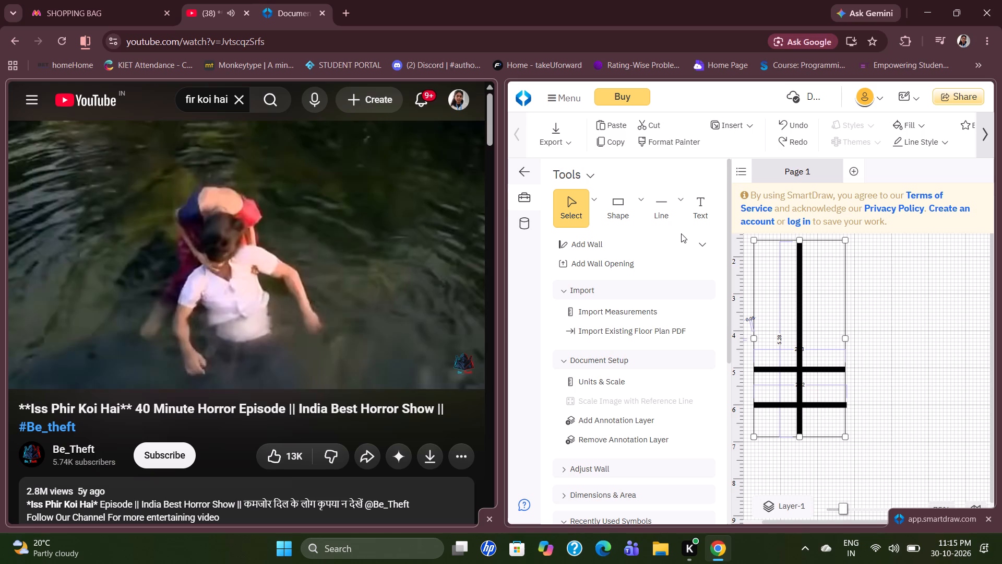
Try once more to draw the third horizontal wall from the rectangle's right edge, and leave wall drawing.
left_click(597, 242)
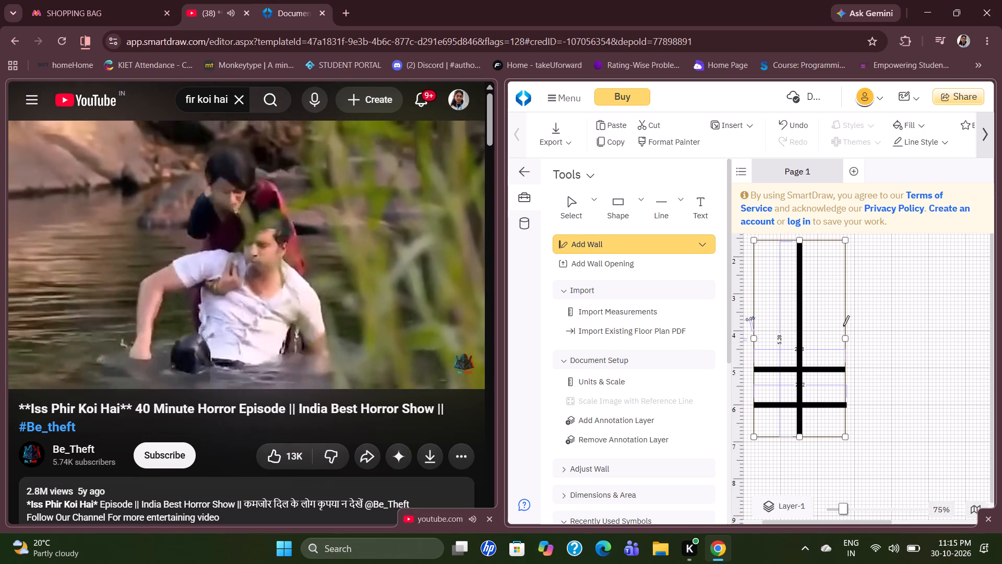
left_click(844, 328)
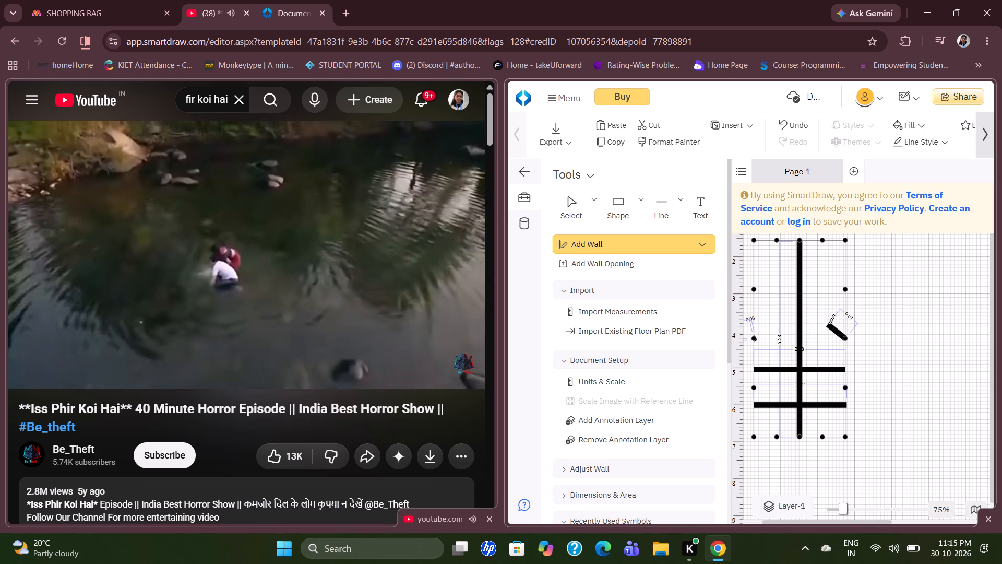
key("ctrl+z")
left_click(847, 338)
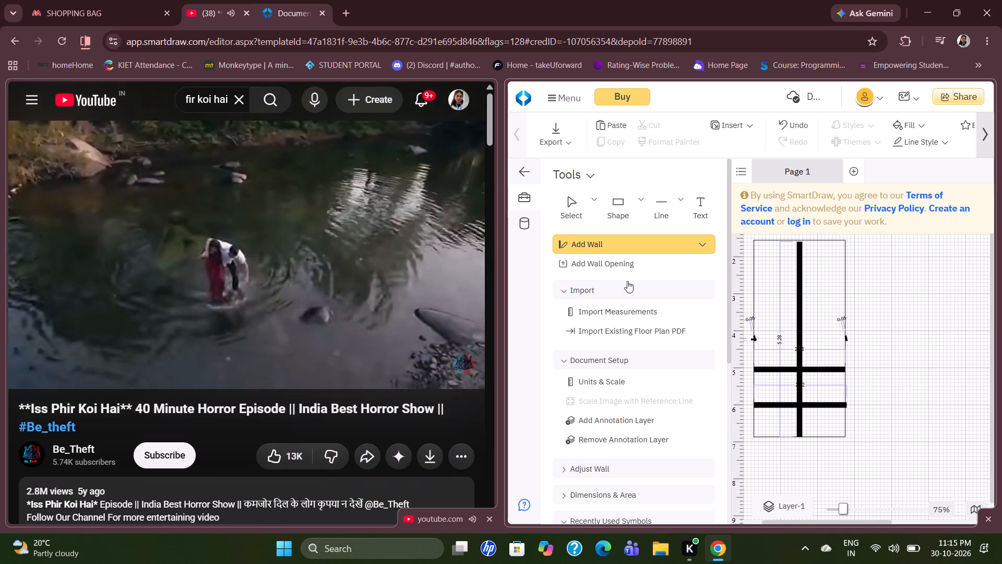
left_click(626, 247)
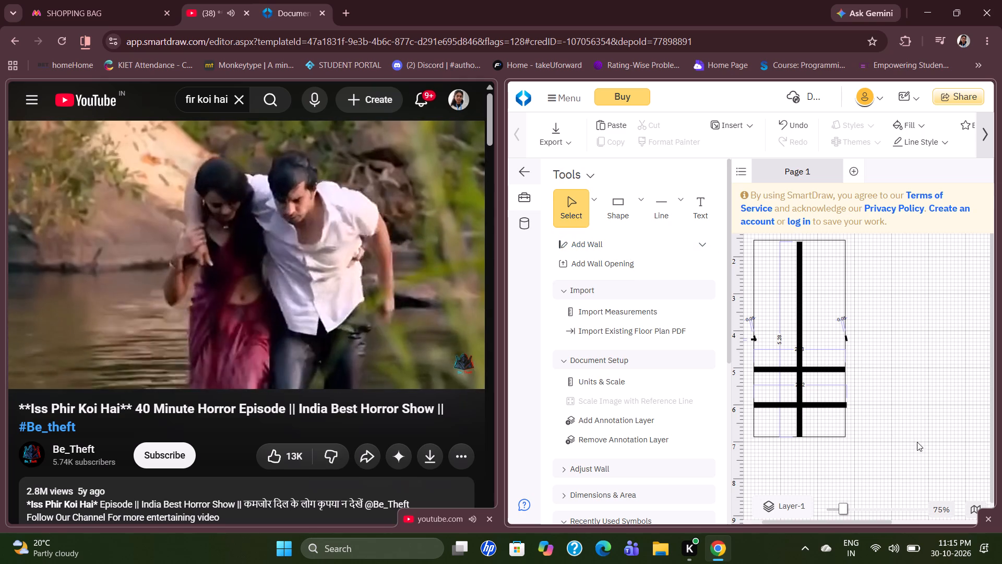
Select the entire drawing, including the rectangle and all its walls, and delete it to clear the page.
left_click_drag(916, 443, 767, 236)
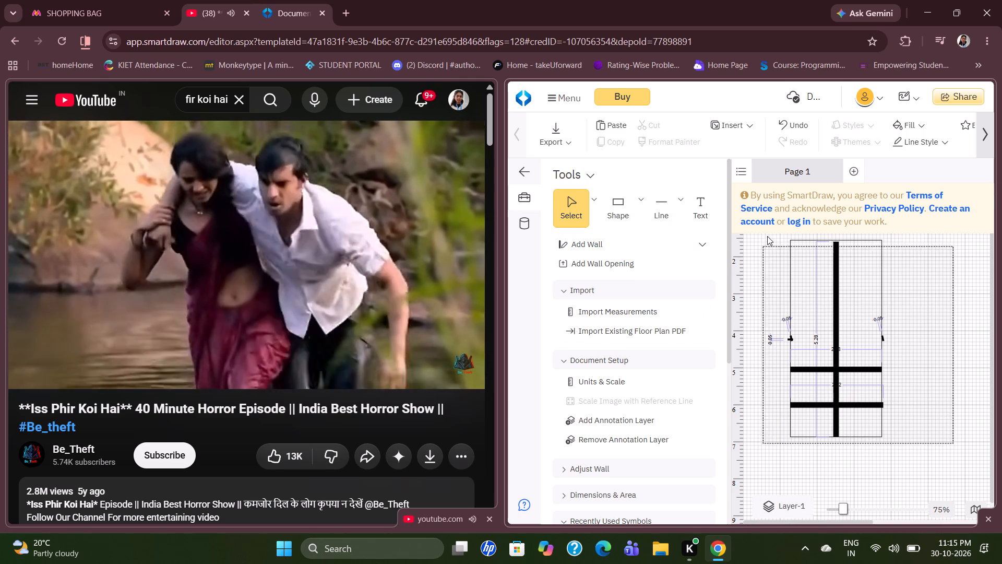
left_click_drag(767, 236, 772, 225)
key("Delete")
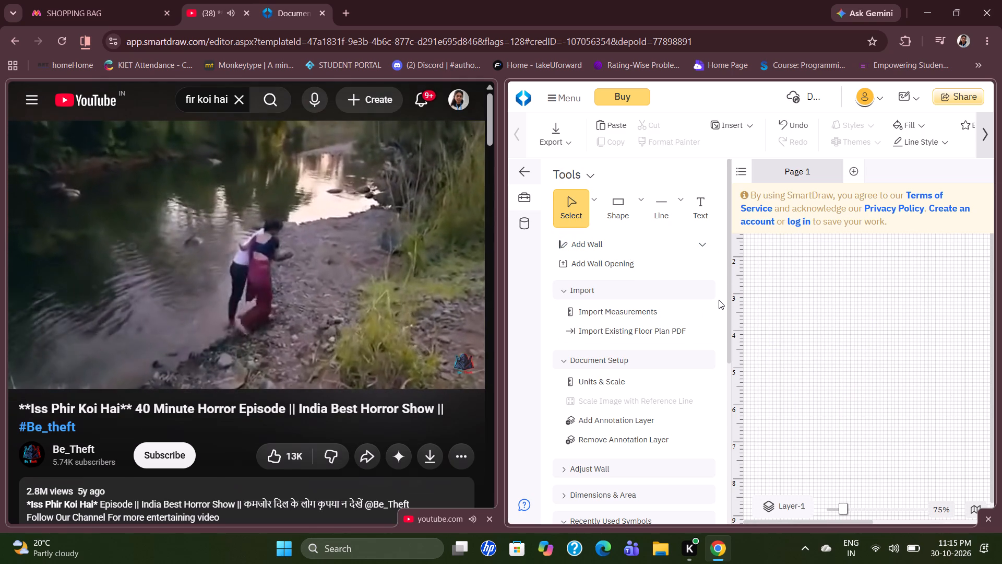
Draw a vertical wall about 6.53 long down the left part of the empty page.
left_click(625, 240)
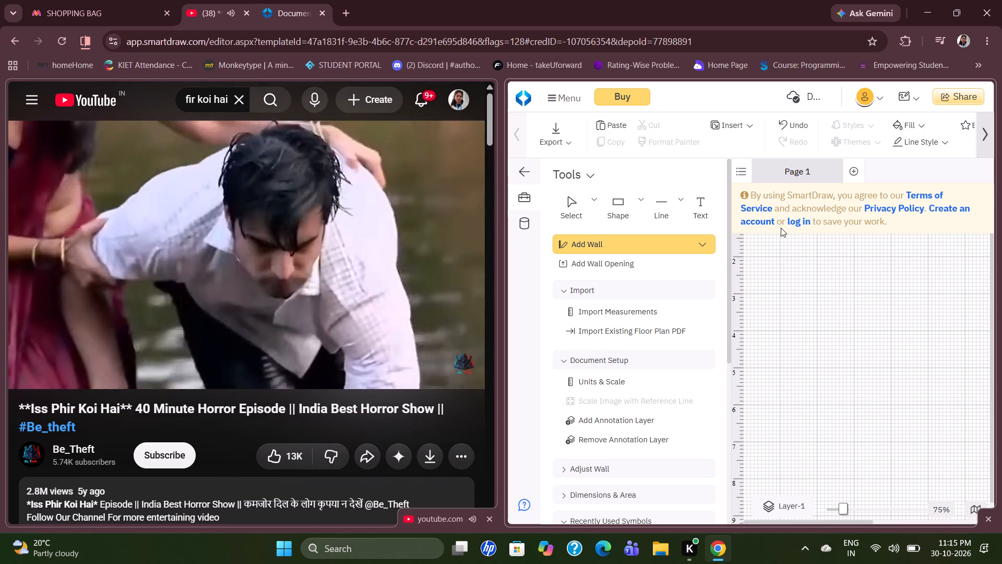
left_click(780, 237)
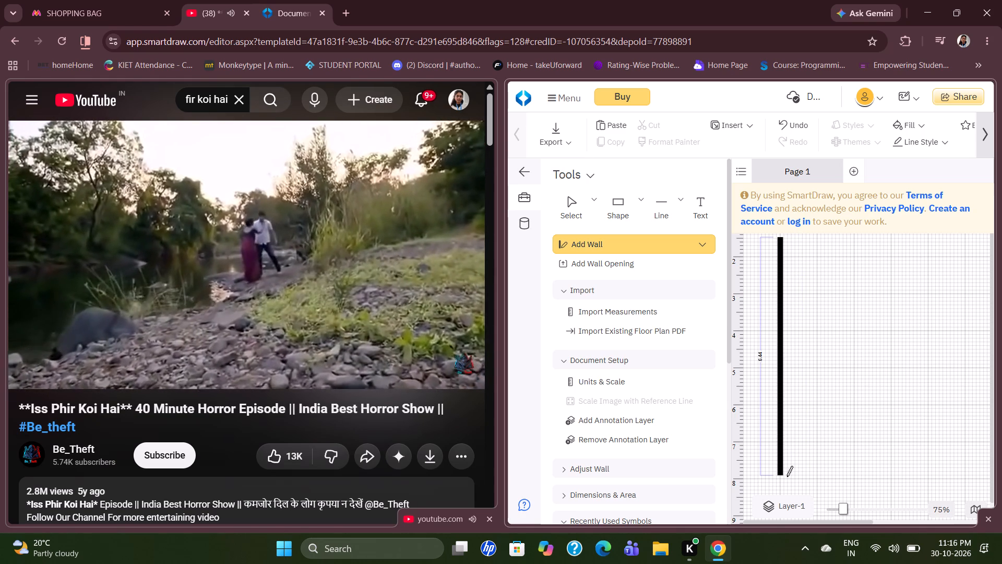
left_click(783, 479)
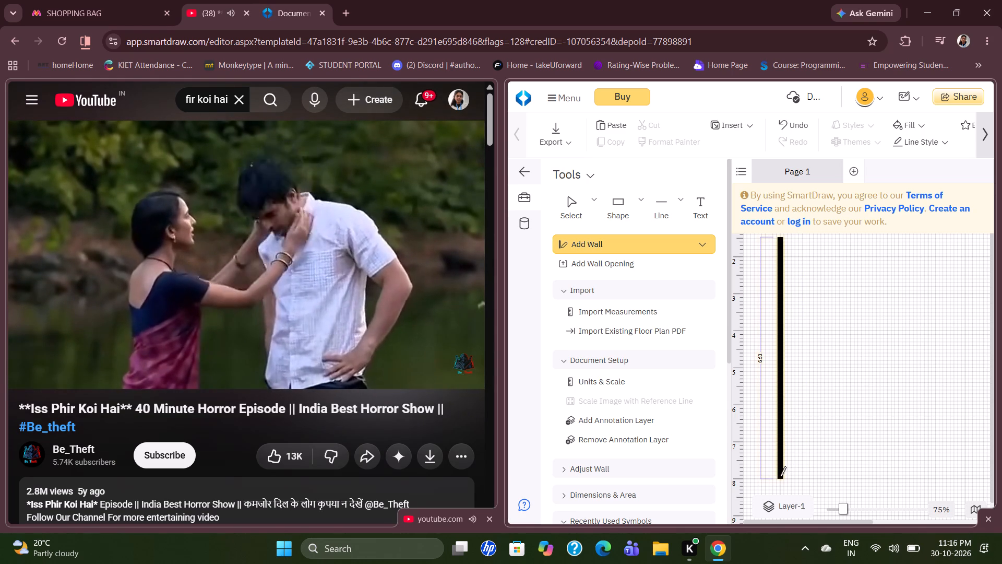
Close the rectangular outline with a 5.00 bottom wall, a right wall about 6.57 long, and a top wall joining both sides.
left_click(780, 477)
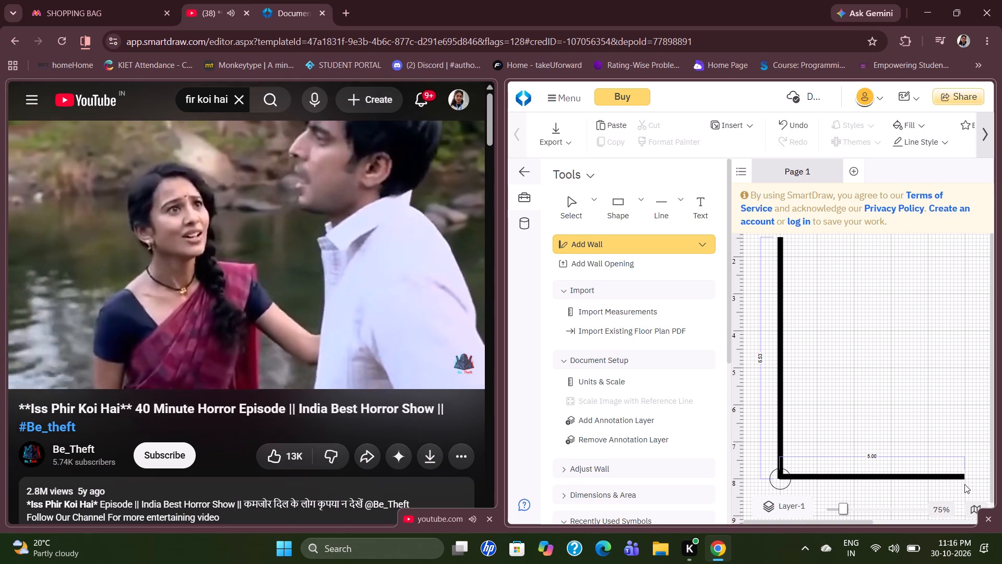
left_click(964, 484)
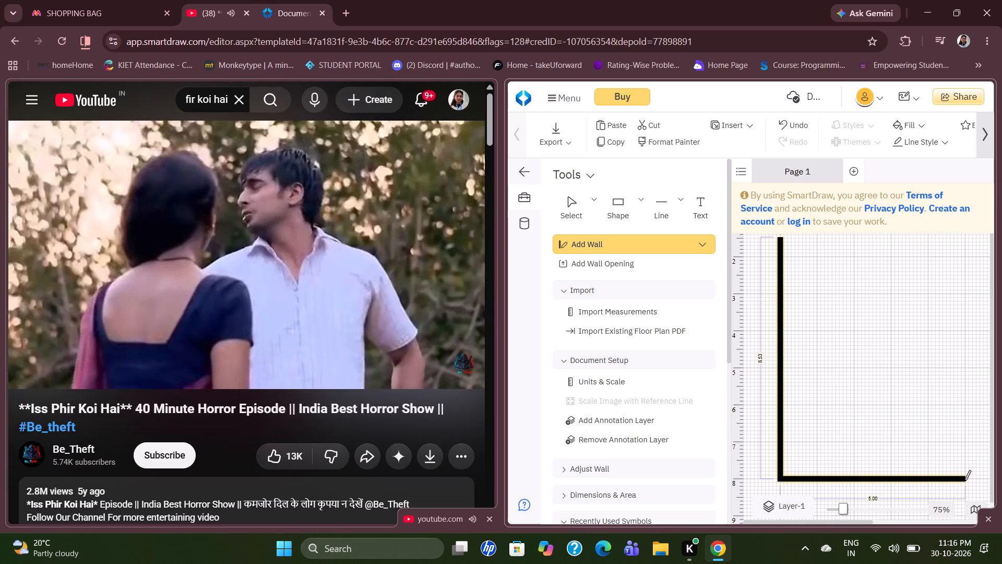
left_click(964, 480)
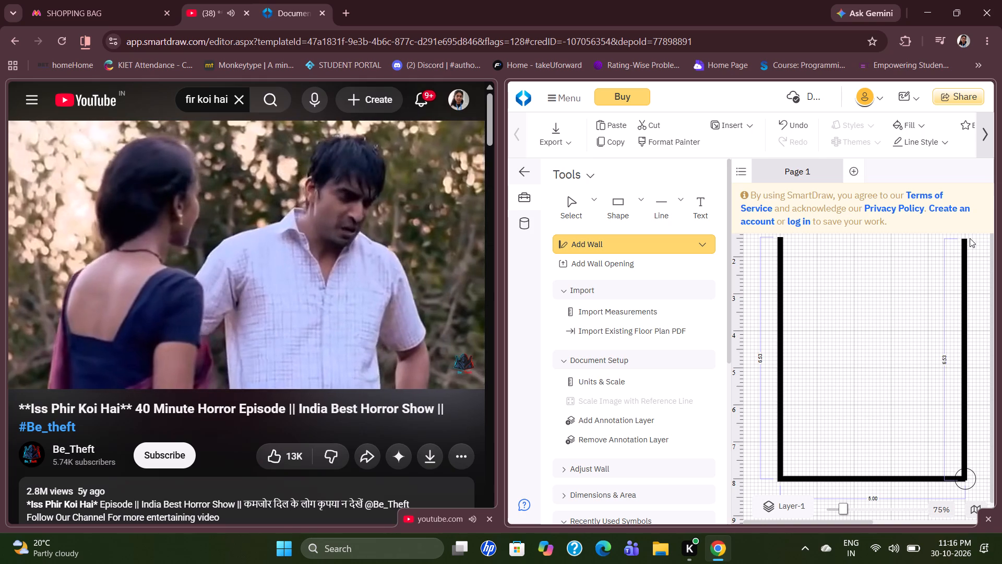
left_click(970, 237)
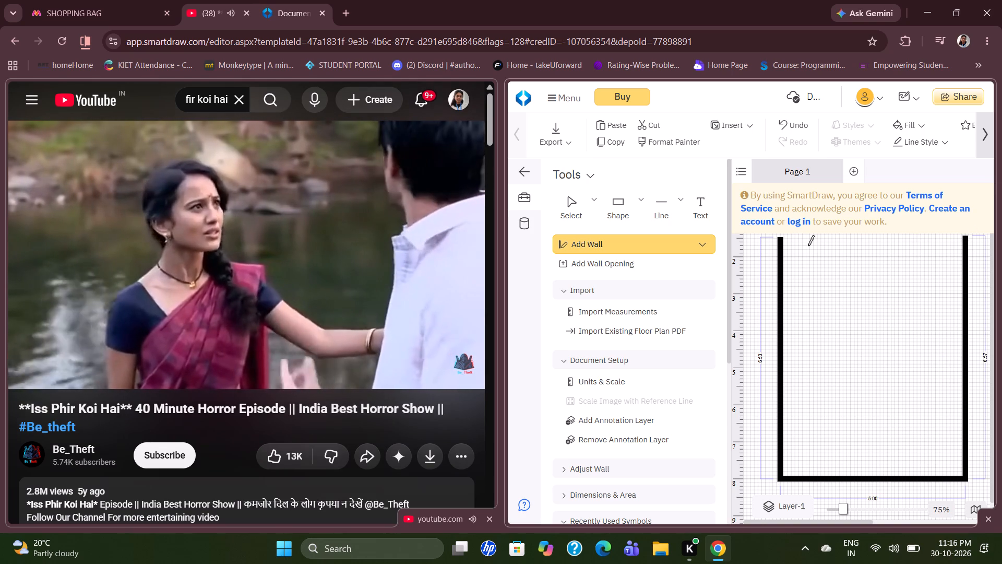
left_click(779, 240)
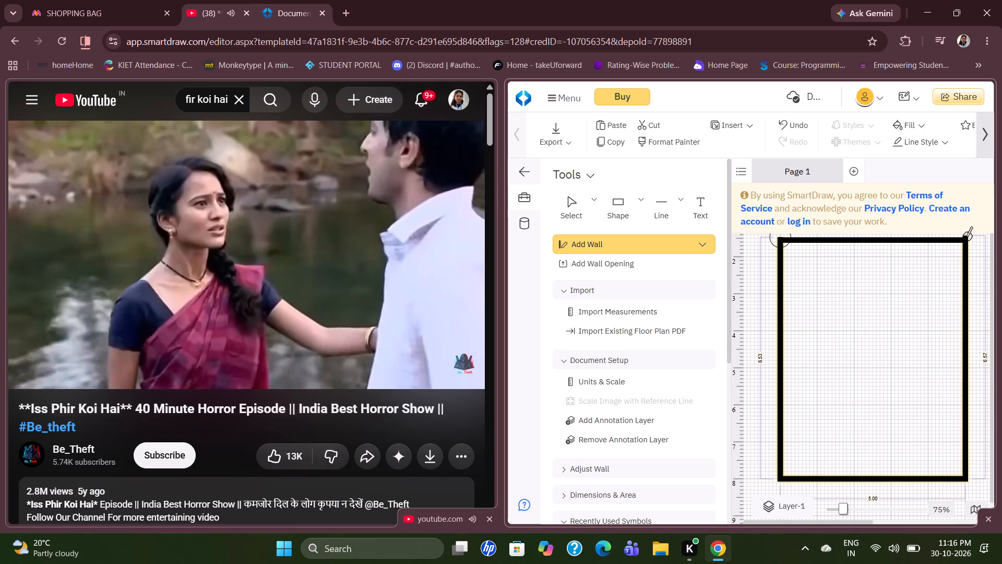
left_click(967, 237)
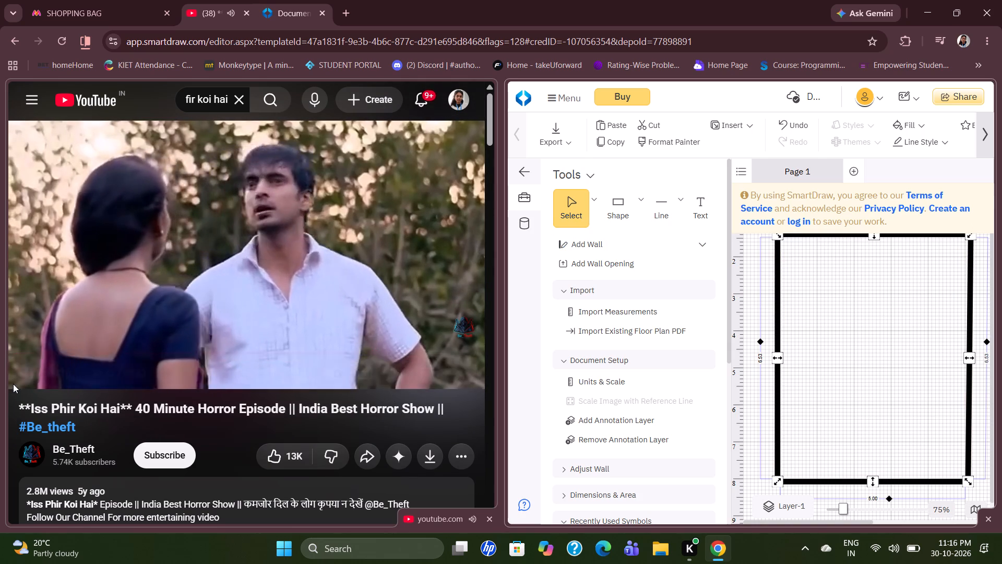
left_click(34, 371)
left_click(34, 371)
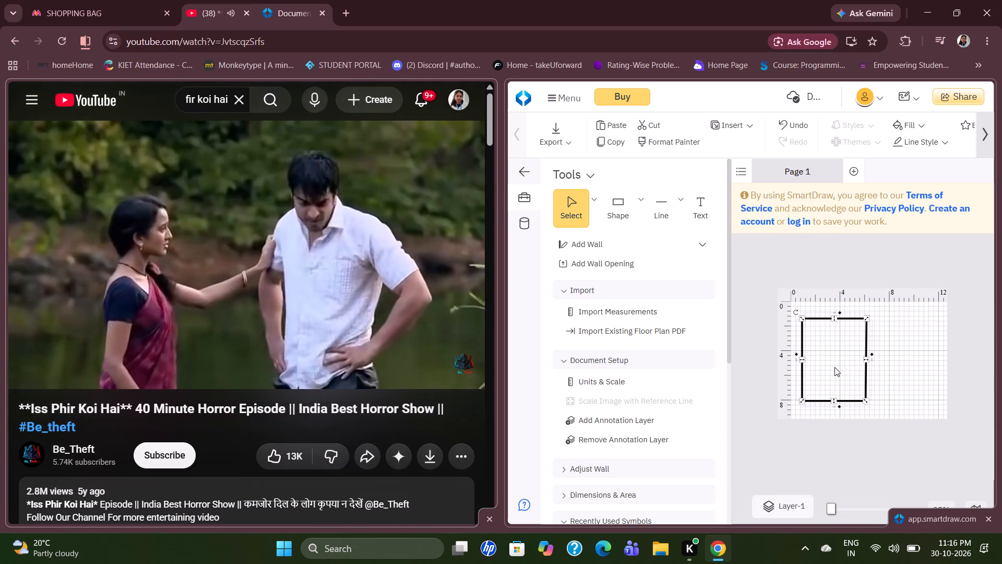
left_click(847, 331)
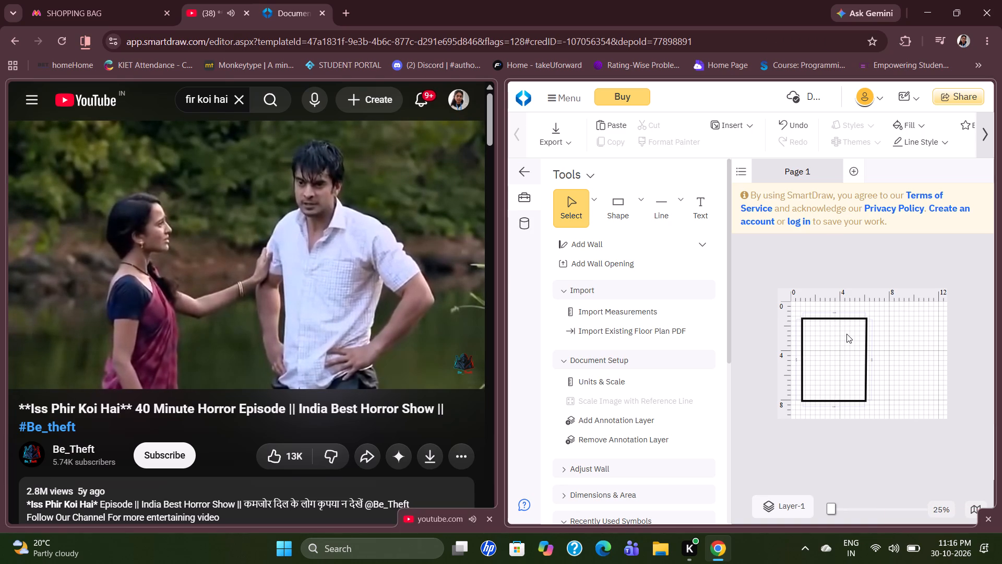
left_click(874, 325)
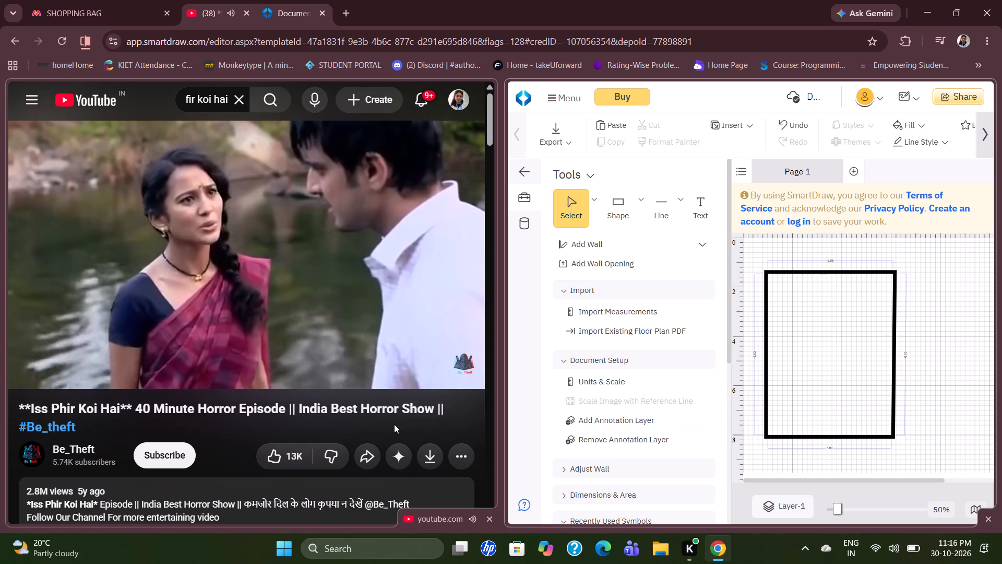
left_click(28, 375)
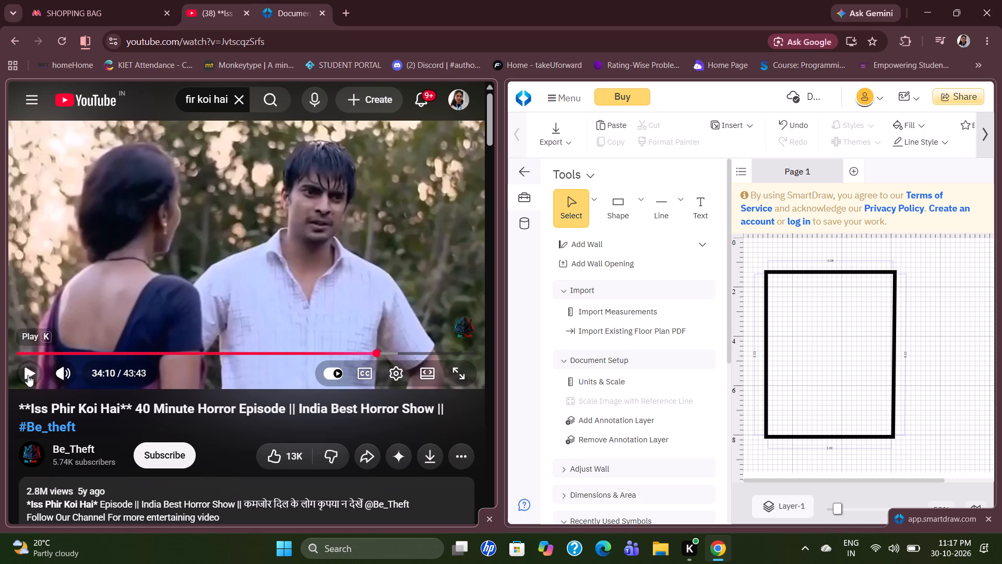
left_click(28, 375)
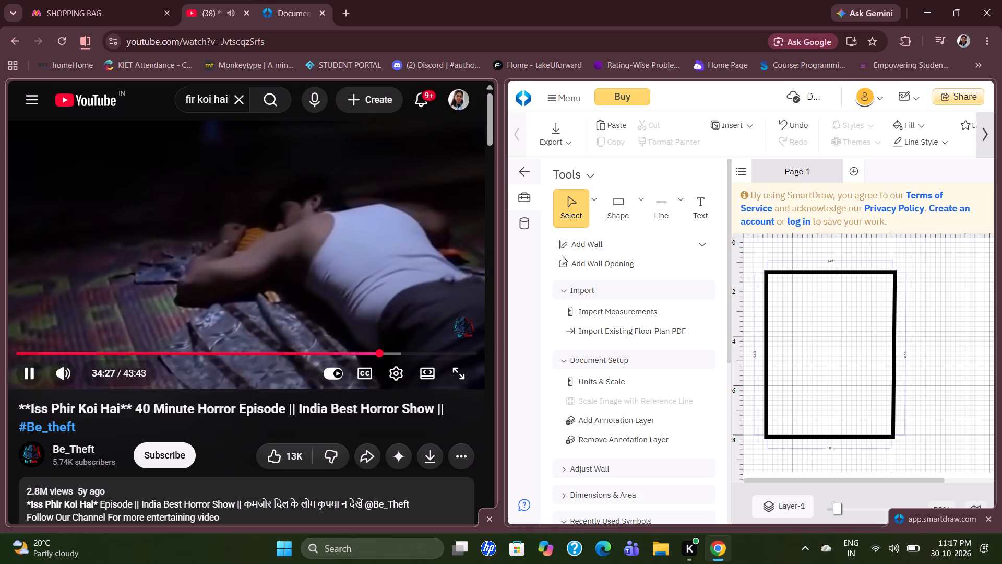
Draw a vertical partition wall from the top wall to the bottom wall, slightly left of the outline's centre.
left_click(593, 245)
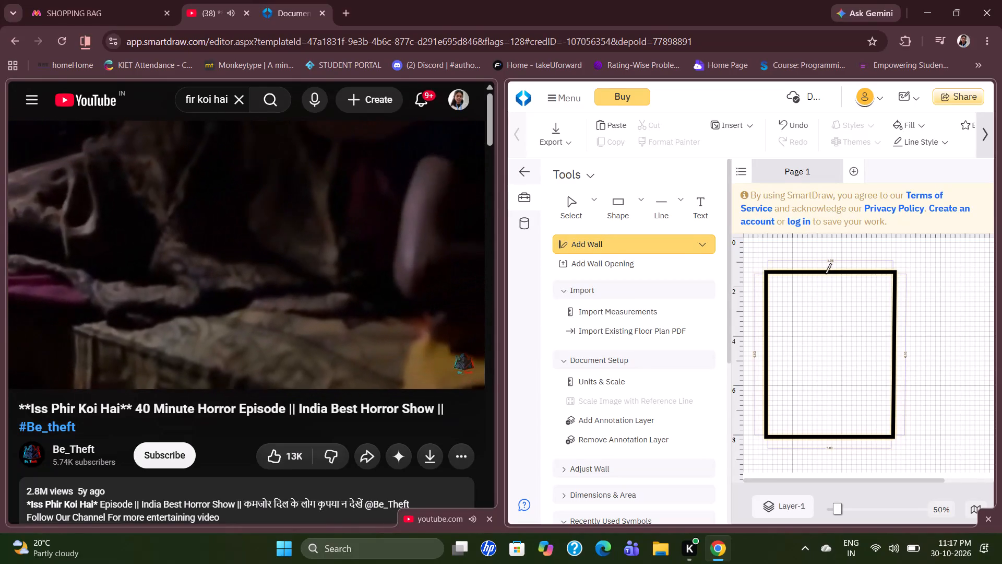
left_click(825, 274)
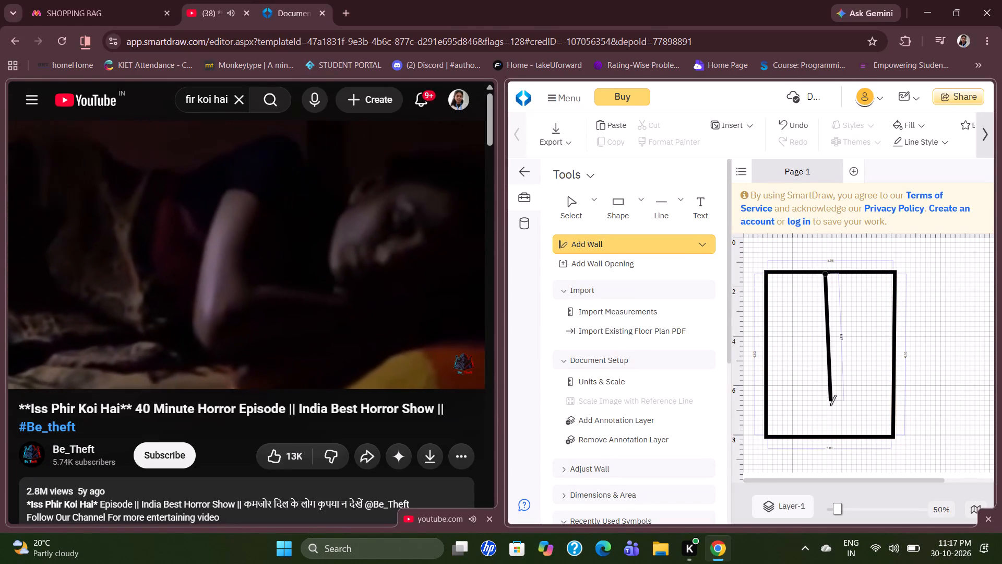
left_click(827, 435)
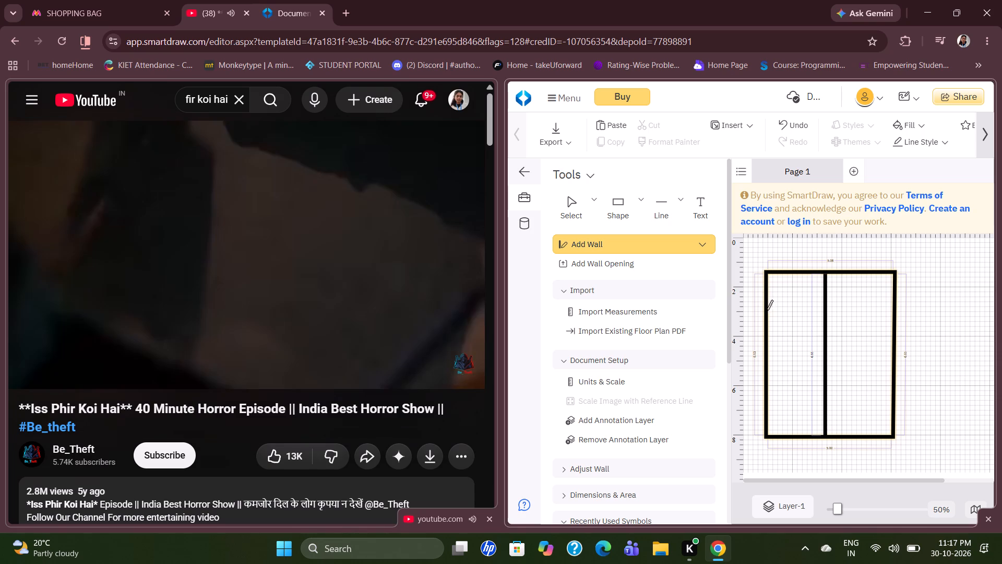
Draw three full-width horizontal walls between the outer side walls, at about 2.7, 4.4 and 5.9 on the vertical ruler.
left_click(766, 310)
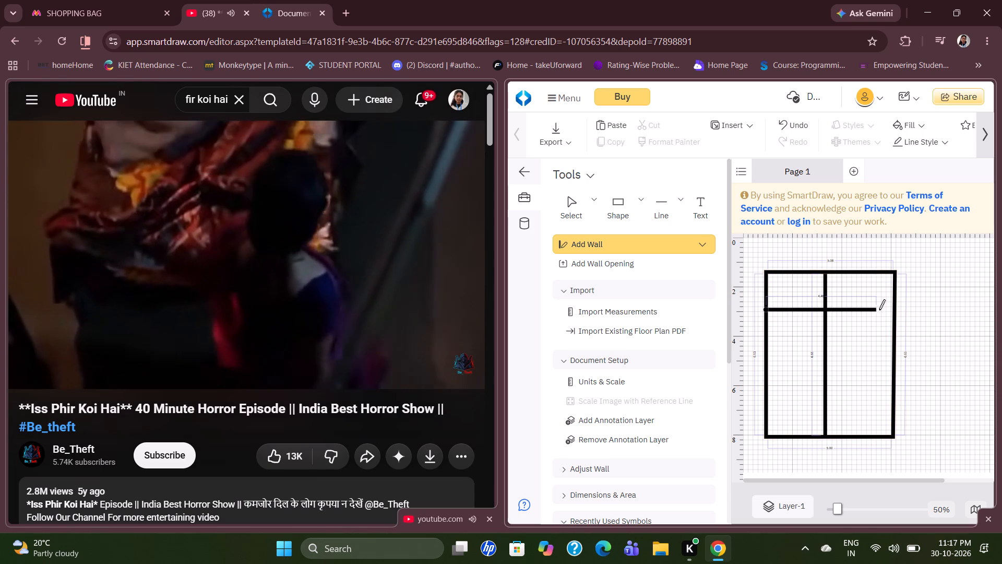
left_click(893, 308)
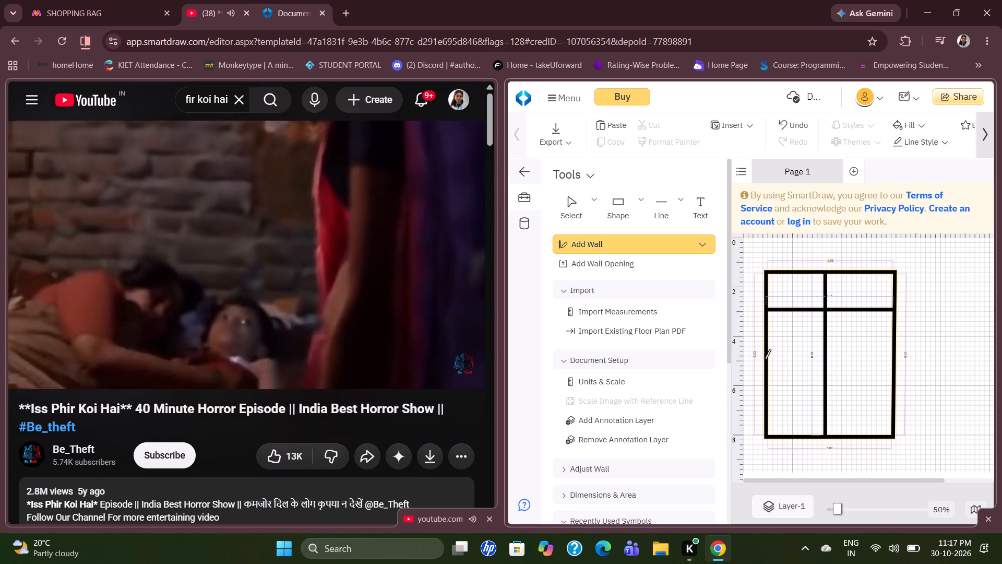
left_click(766, 352)
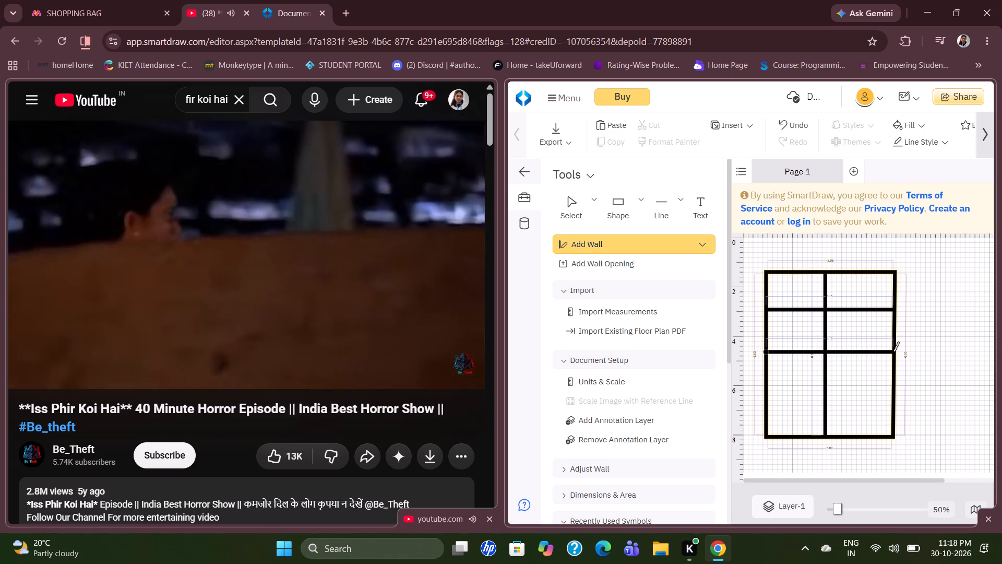
left_click(893, 352)
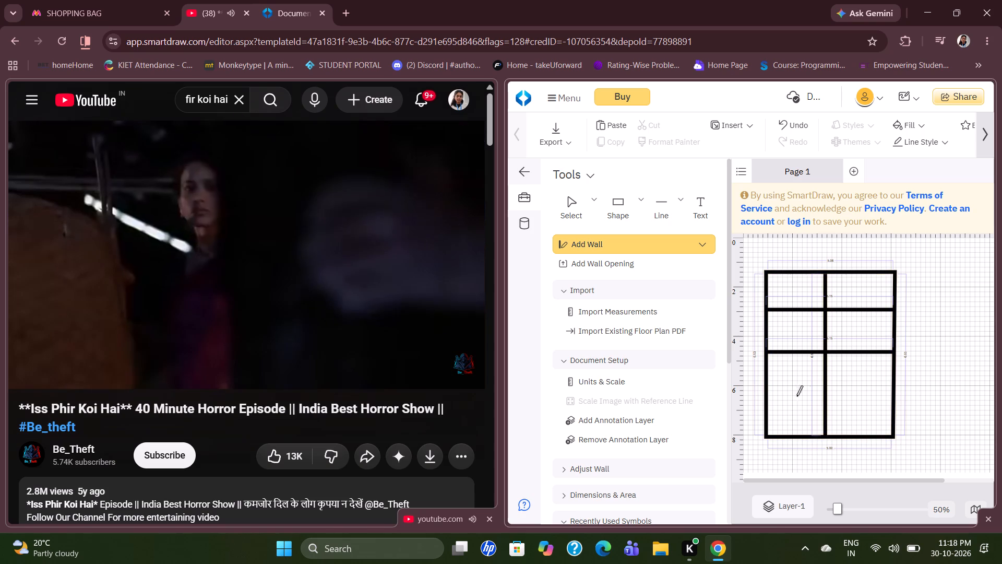
left_click(767, 386)
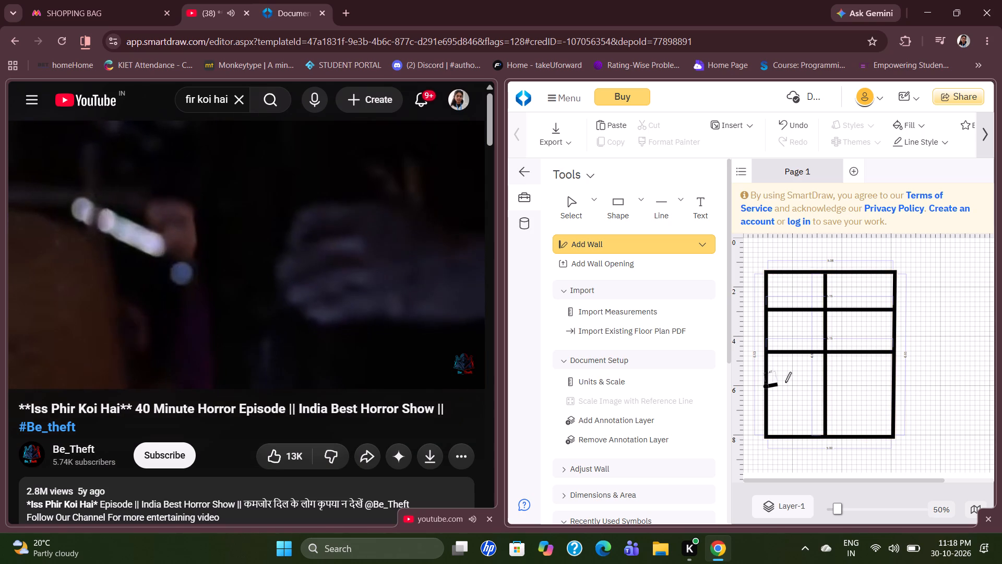
left_click(894, 388)
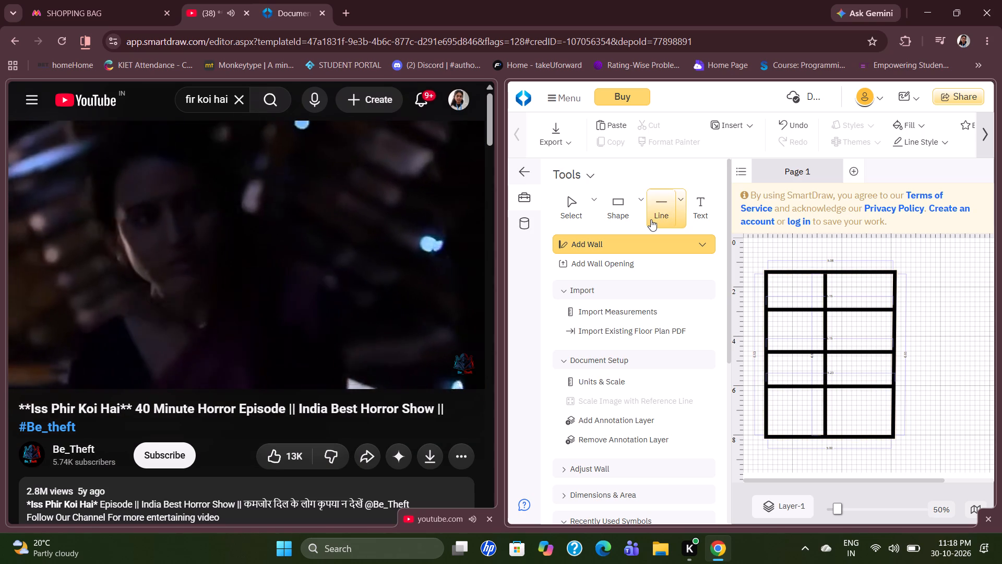
Add one wall opening on each side of the vertical partition in the upper horizontal interior wall.
left_click(586, 261)
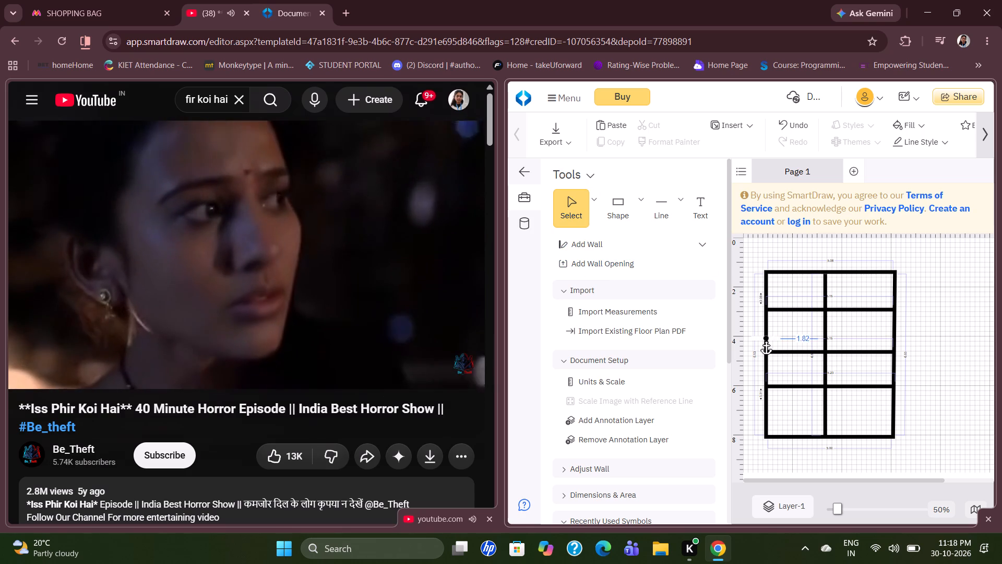
left_click(798, 307)
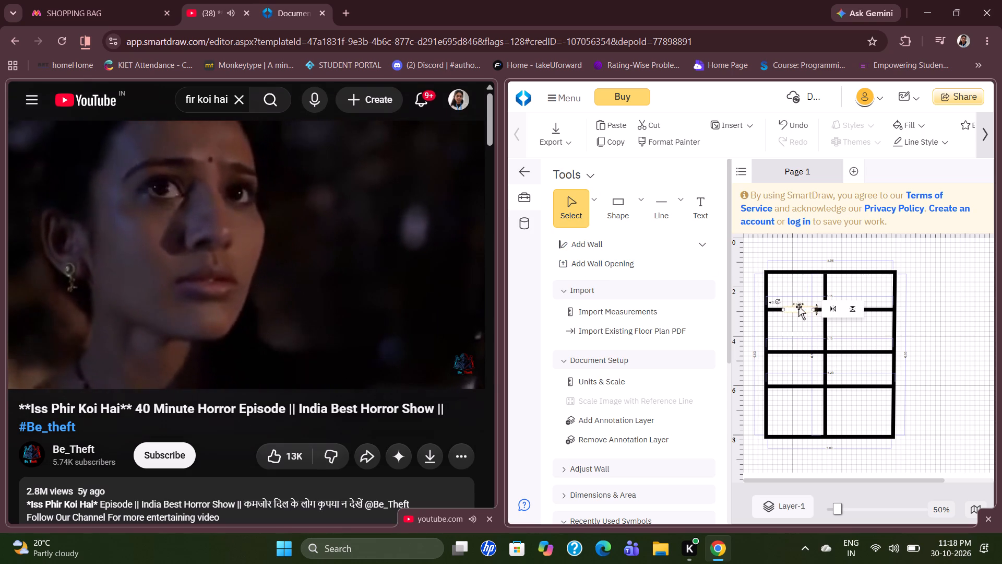
left_click(595, 267)
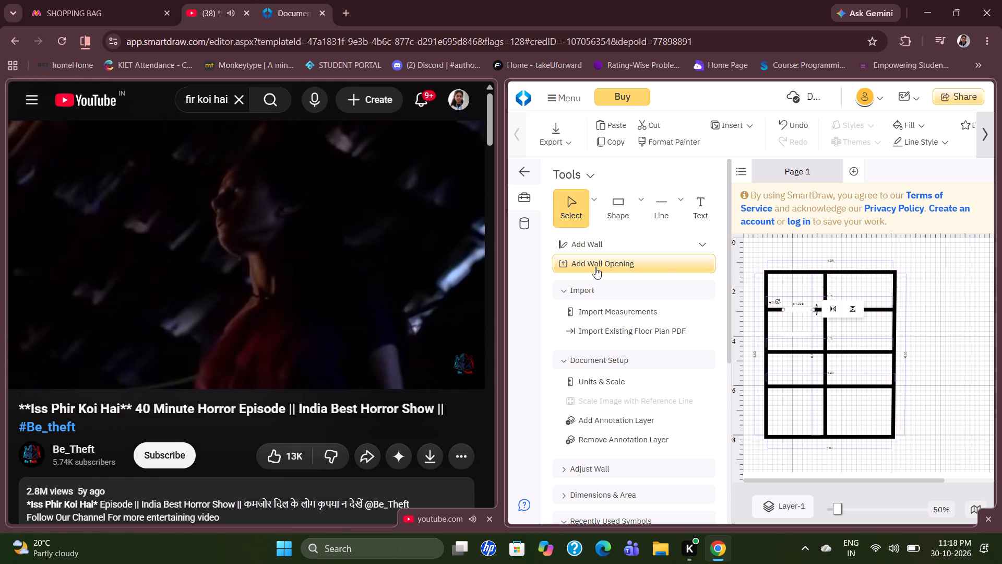
left_click(862, 310)
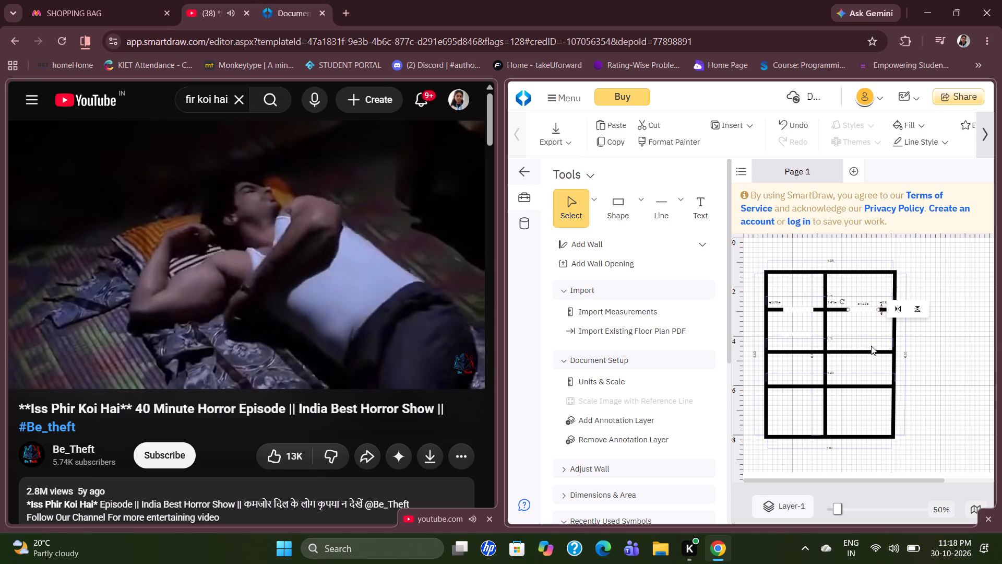
Add one wall opening on each side of the vertical partition in the middle horizontal interior wall.
left_click(629, 258)
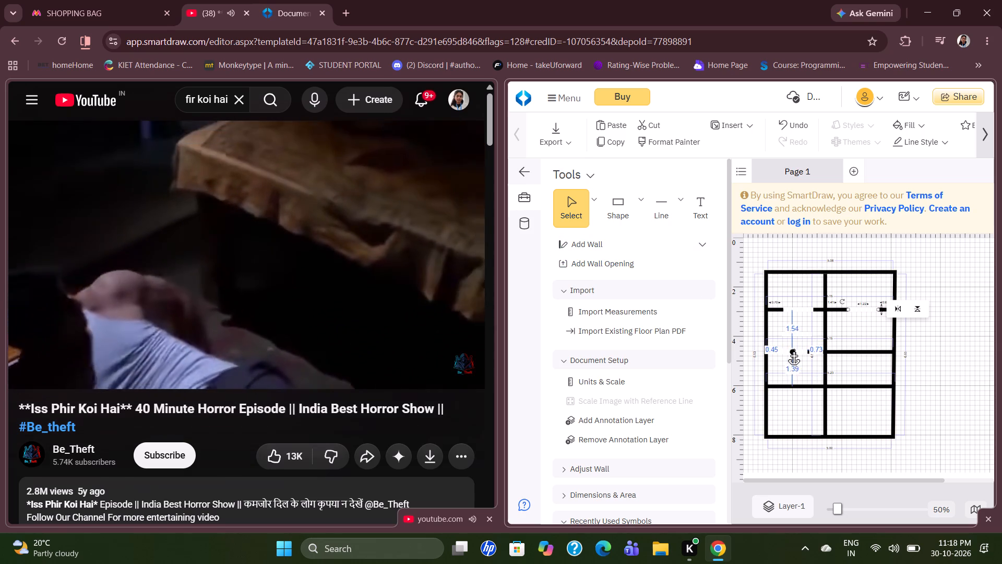
left_click(795, 349)
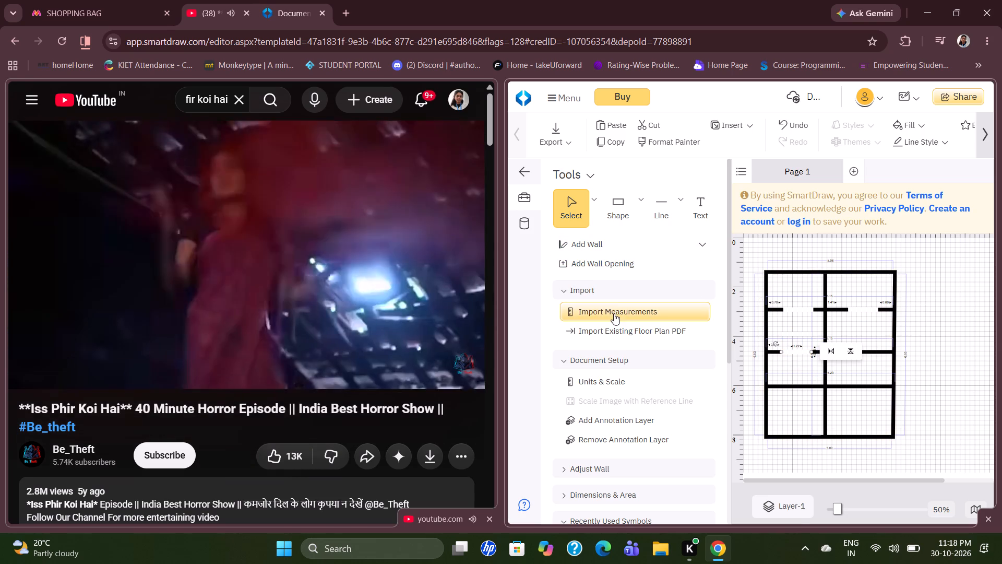
left_click(606, 258)
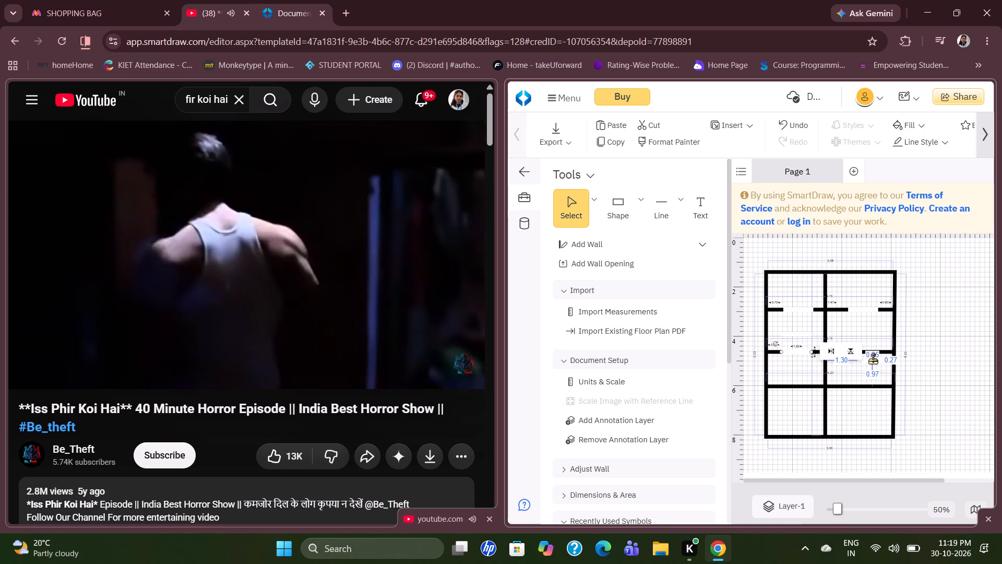
left_click(870, 352)
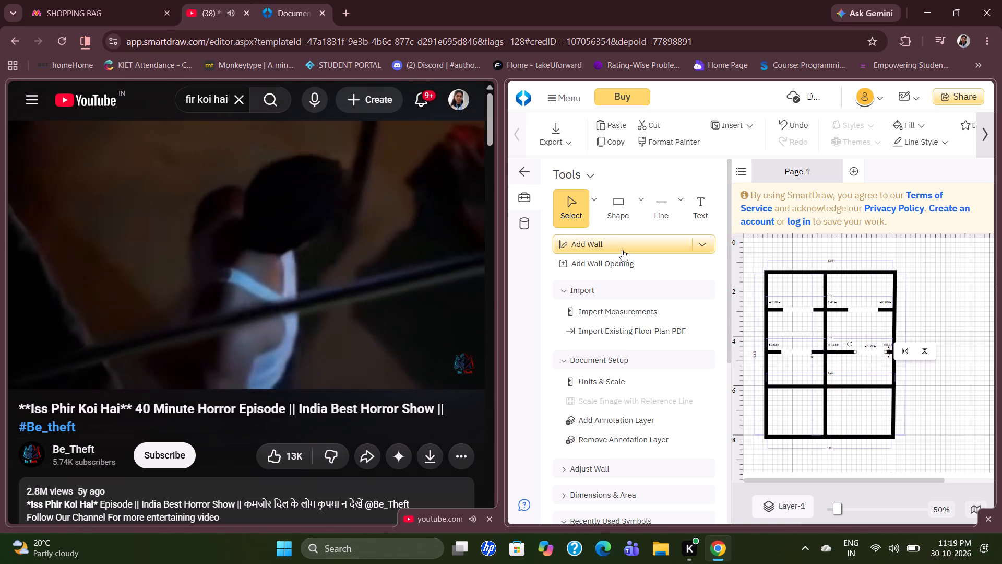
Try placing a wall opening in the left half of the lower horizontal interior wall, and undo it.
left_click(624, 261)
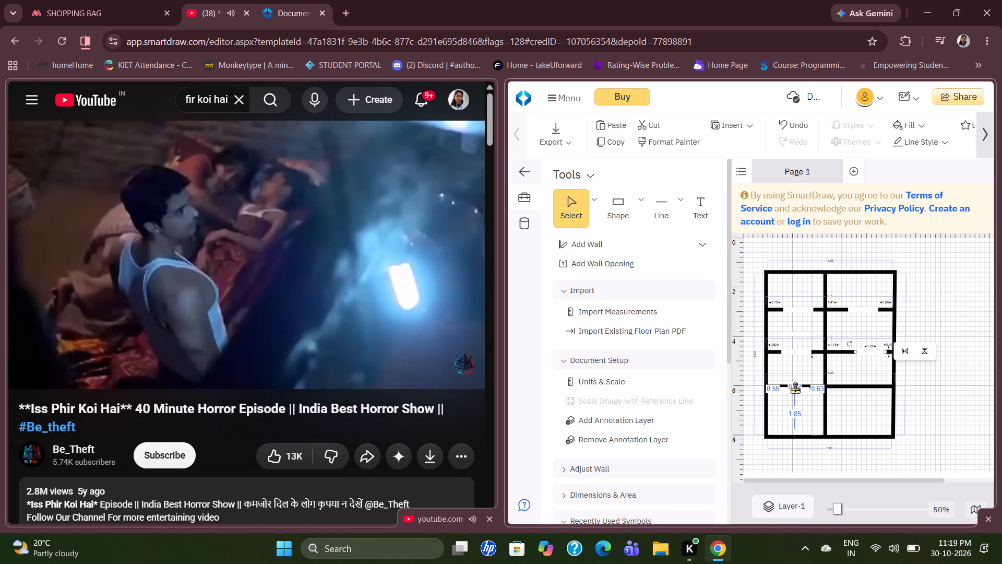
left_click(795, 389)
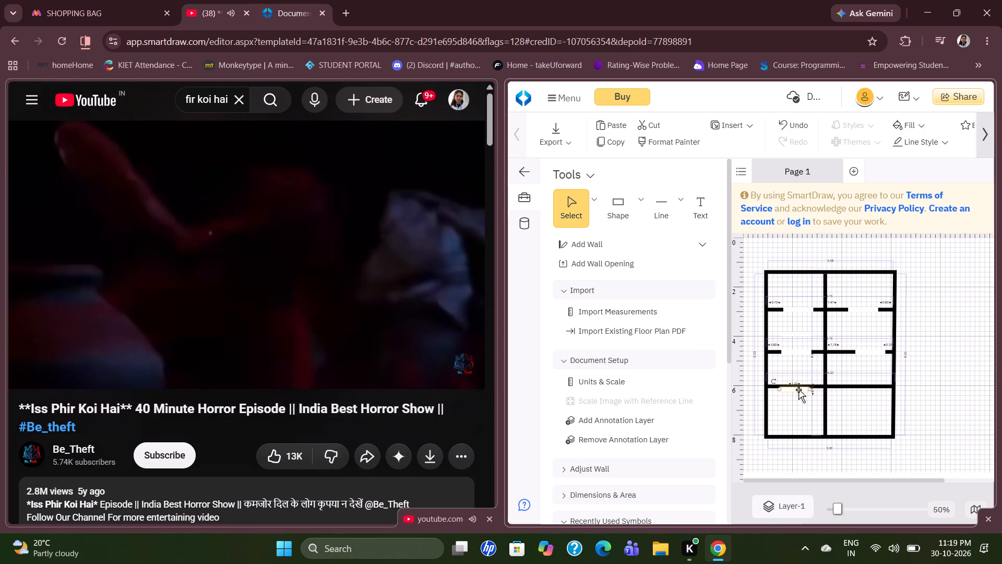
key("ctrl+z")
Add one wall opening on each side of the vertical partition in the lower horizontal interior wall.
left_click(624, 255)
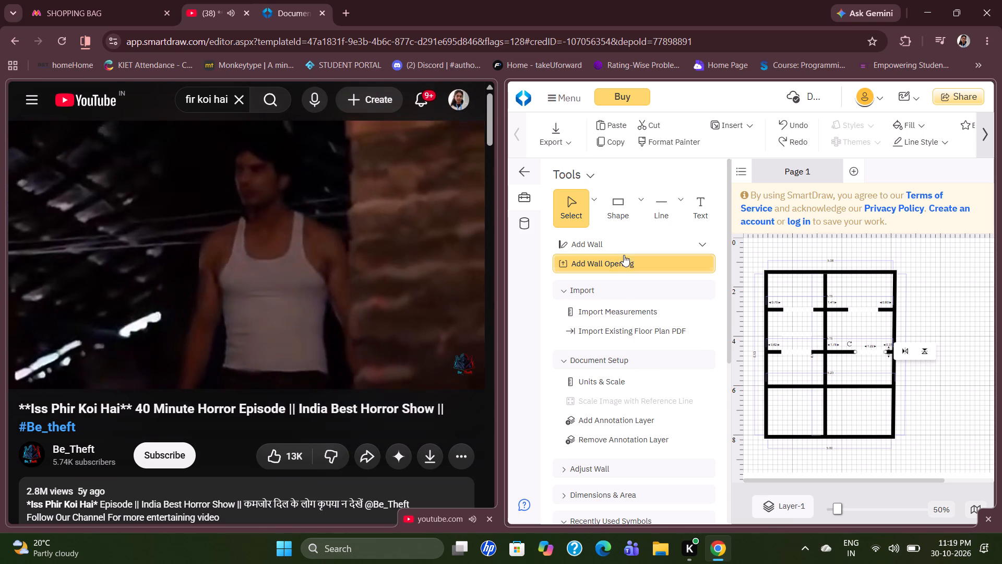
left_click(796, 381)
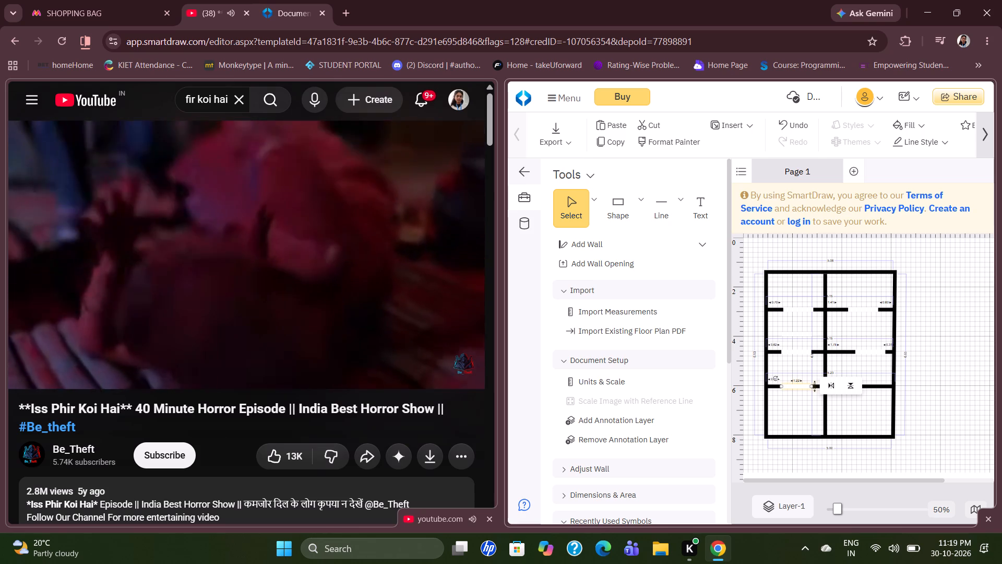
left_click(636, 271)
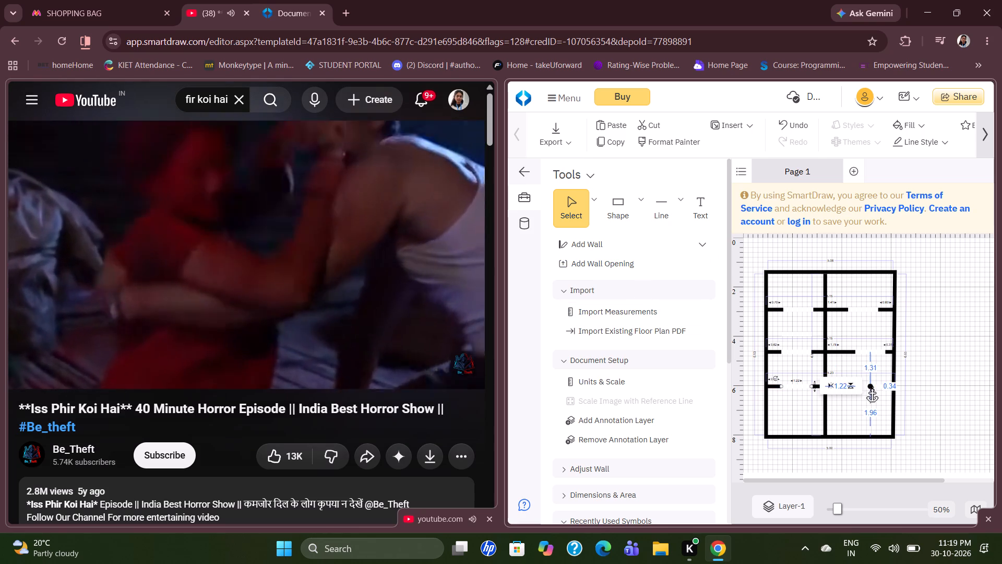
left_click(863, 386)
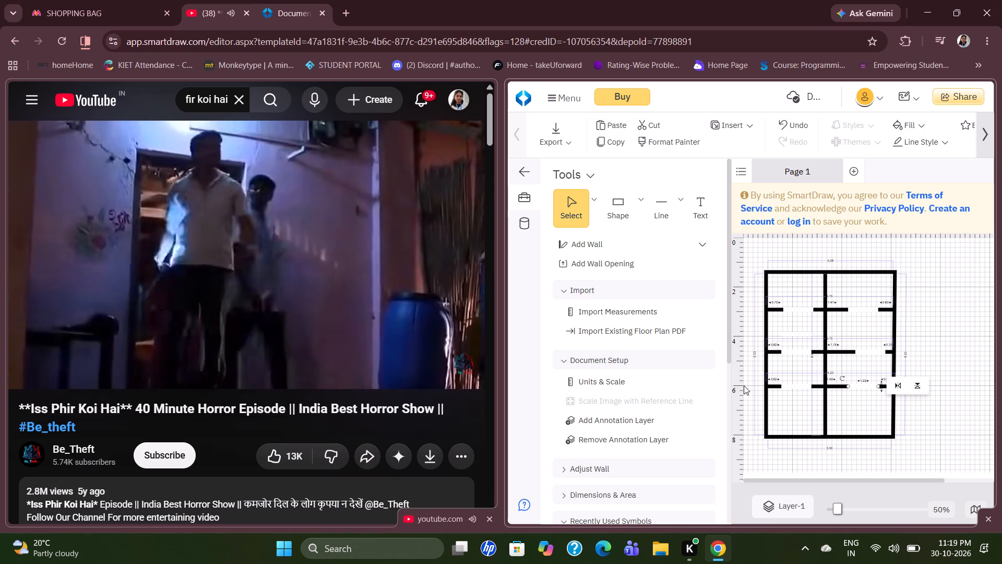
Add two wall openings in the vertical partition: one between the upper and middle horizontal walls, one below the lower horizontal wall.
left_click(631, 271)
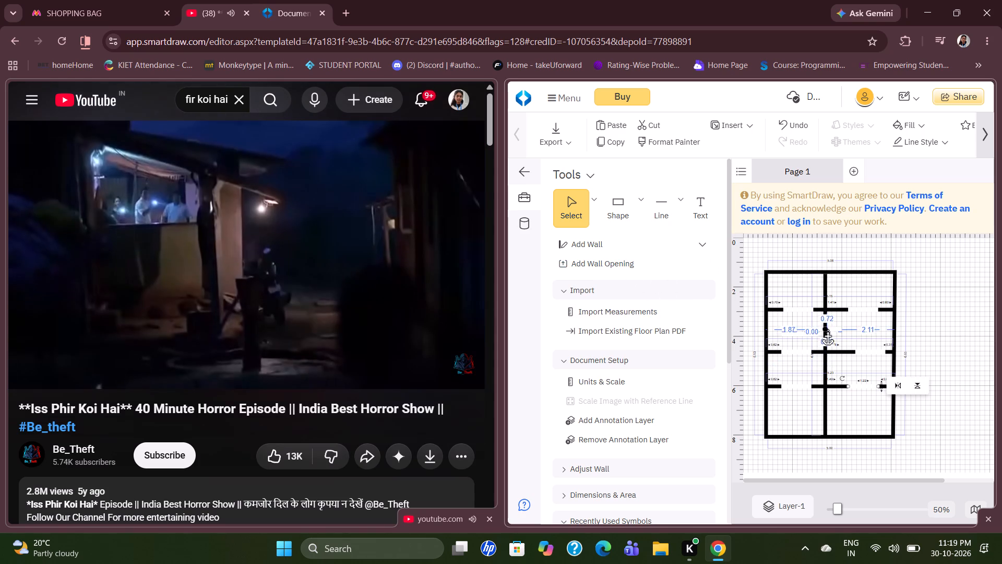
left_click(827, 326)
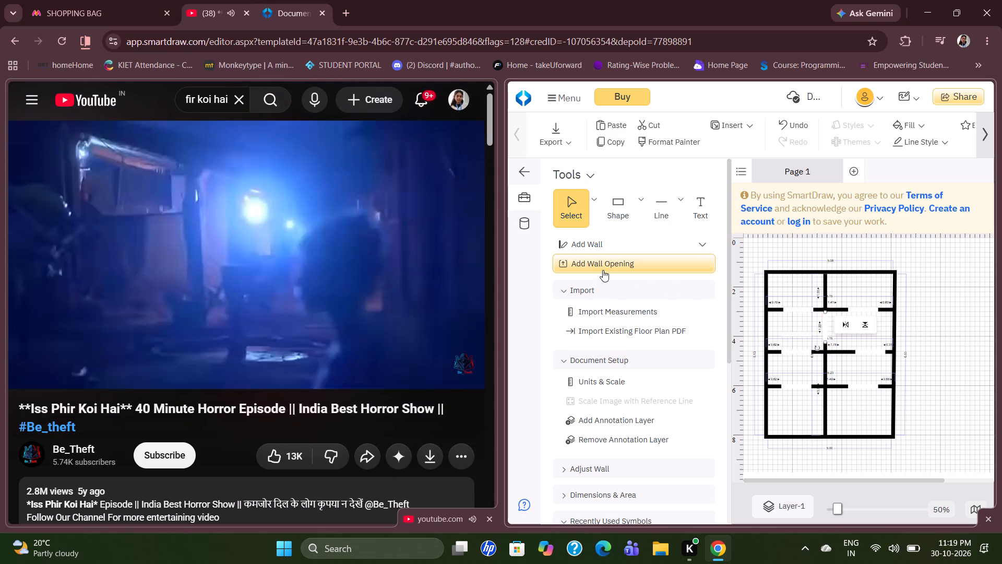
left_click(603, 270)
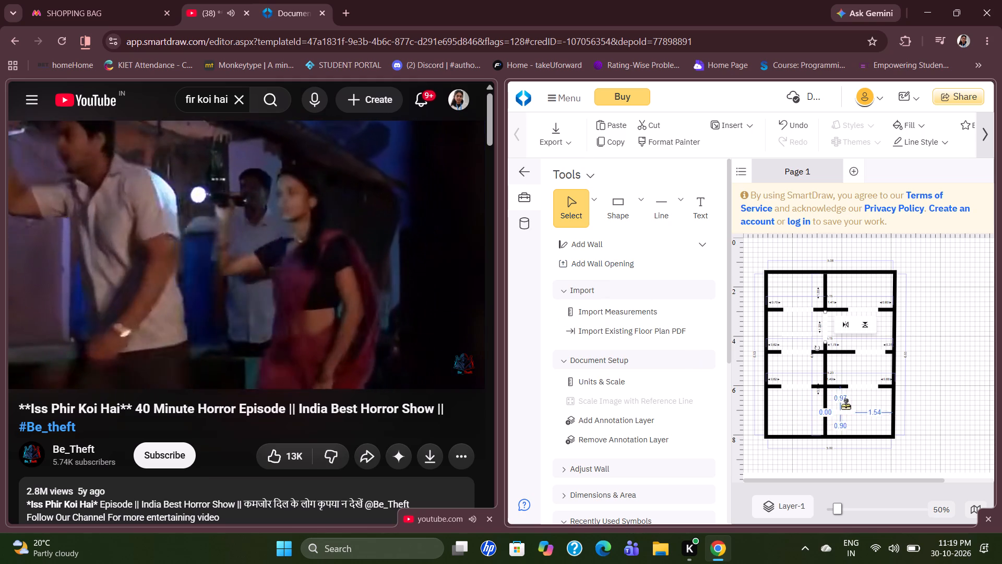
left_click(829, 409)
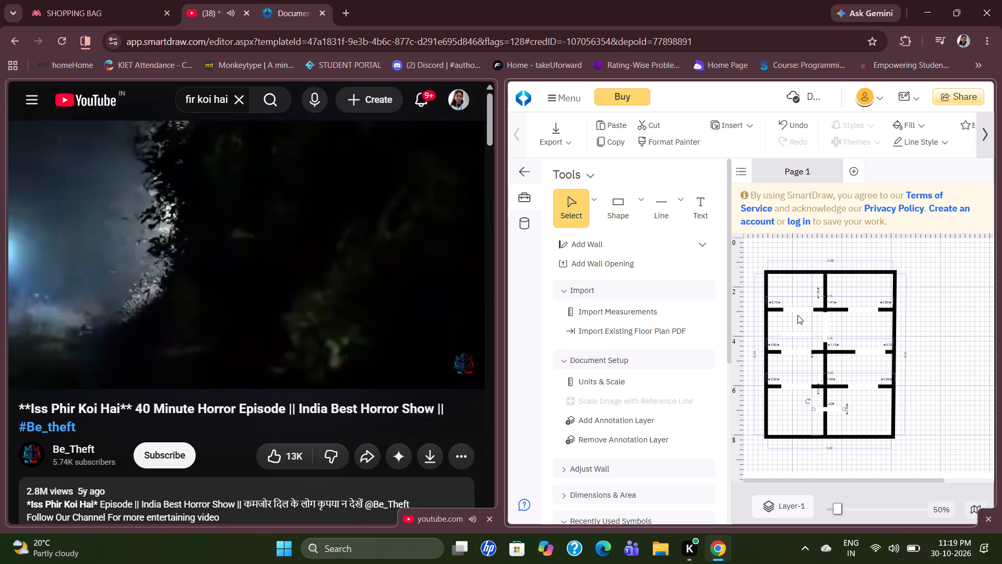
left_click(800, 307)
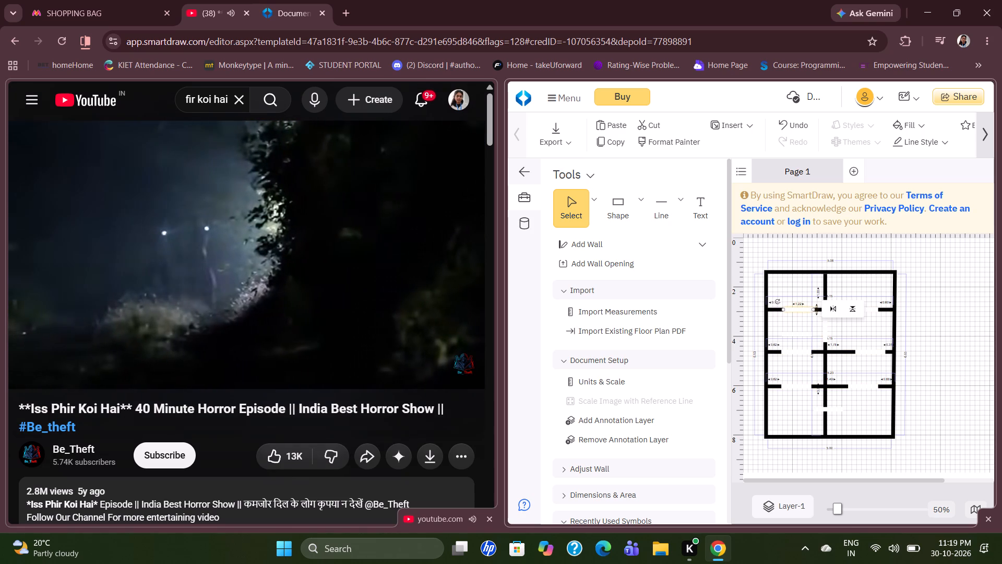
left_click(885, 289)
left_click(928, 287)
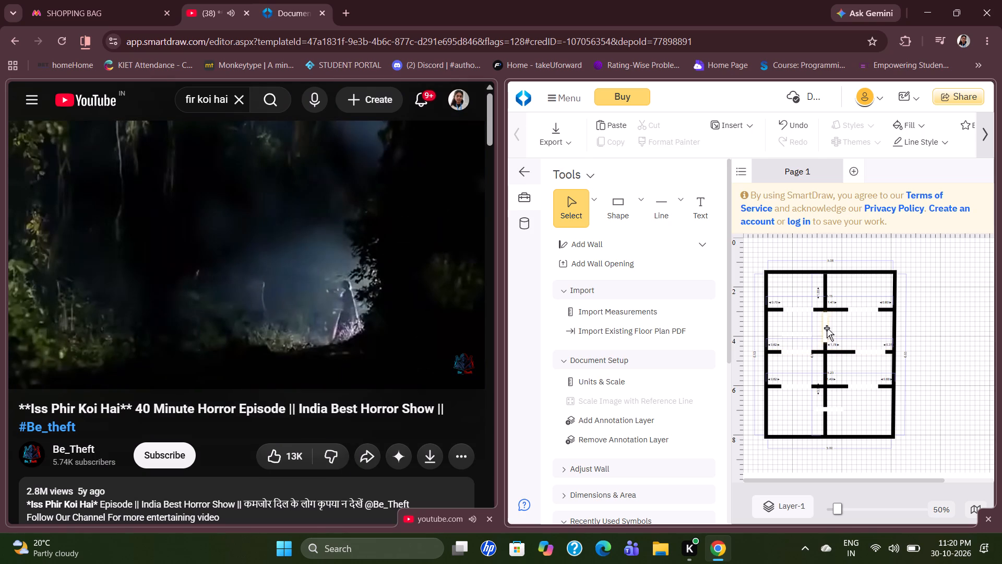
Shorten the vertical partition's wall opening between the upper and middle horizontal interior walls.
left_click(827, 328)
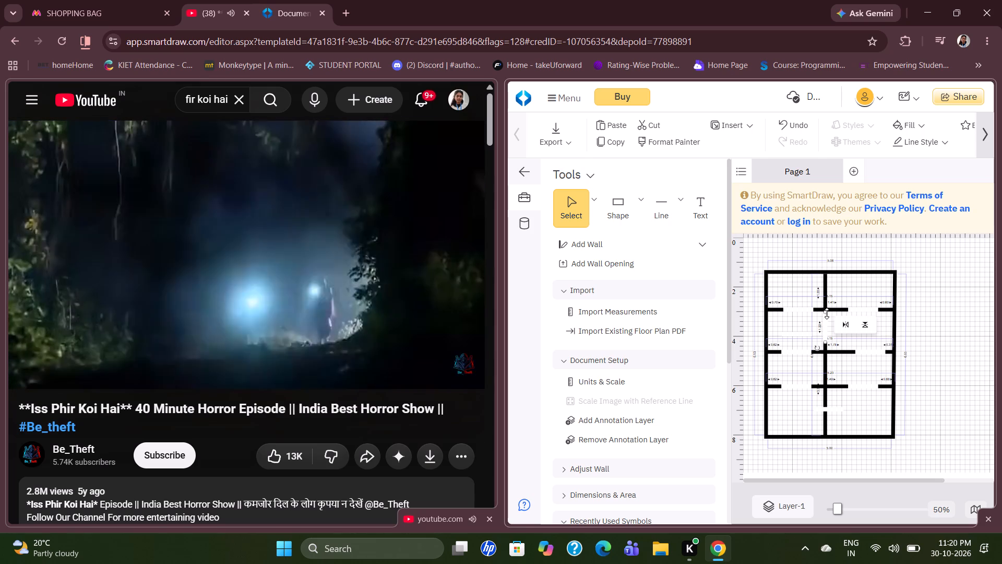
left_click_drag(827, 313, 828, 326)
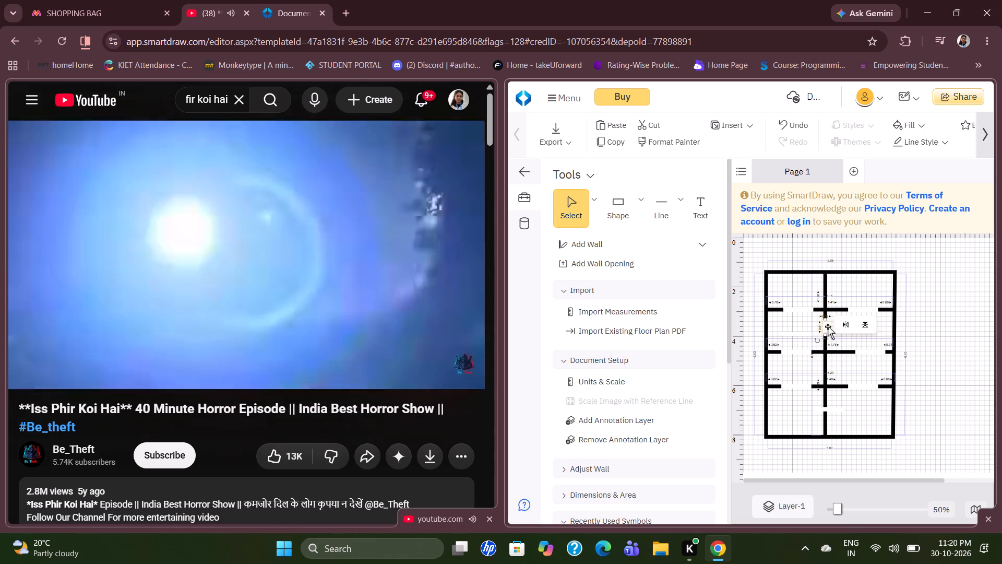
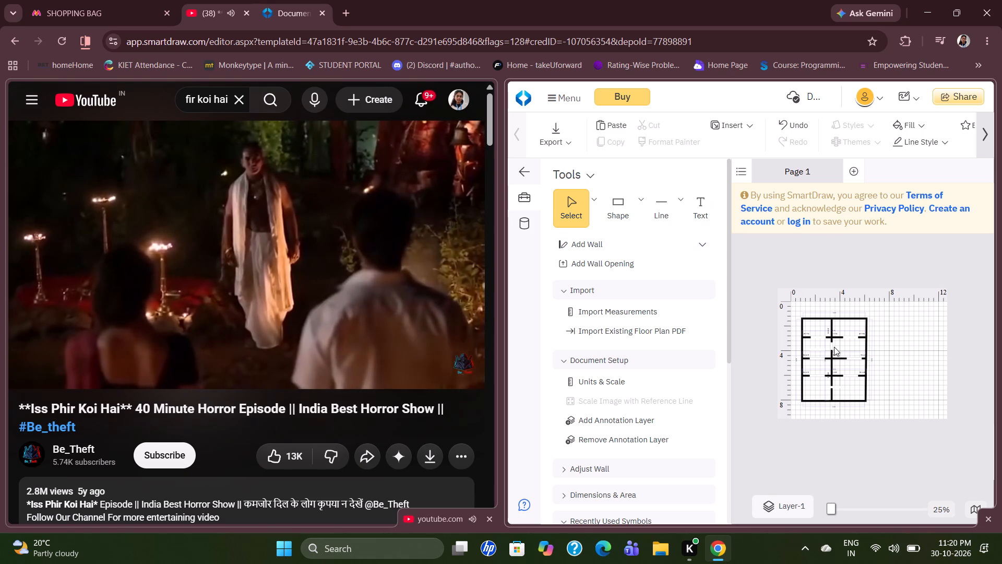
Delete the entire floor plan, including all outer walls, interior partitions and wall openings.
left_click(889, 408)
left_click_drag(889, 408, 873, 403)
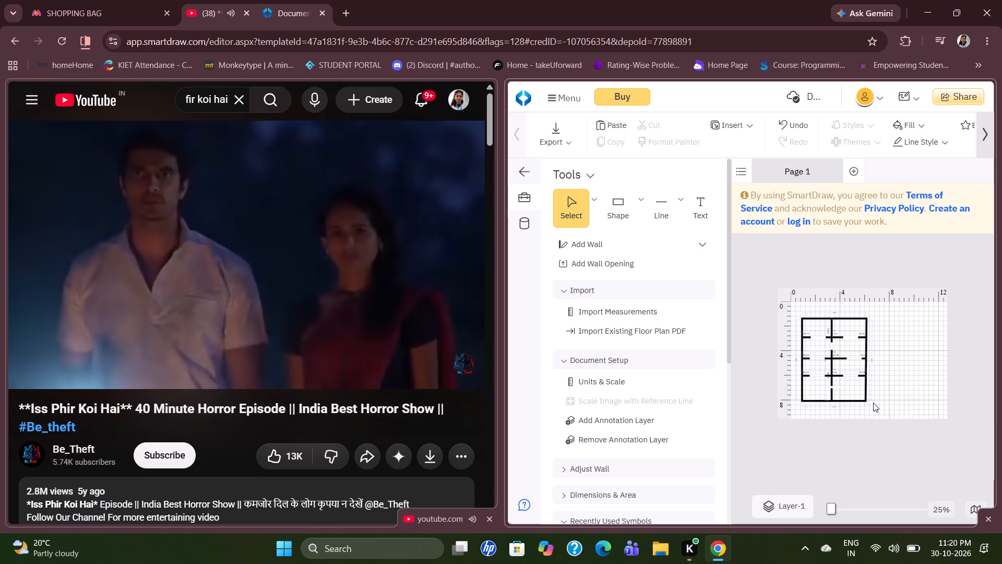
left_click_drag(873, 403, 794, 301)
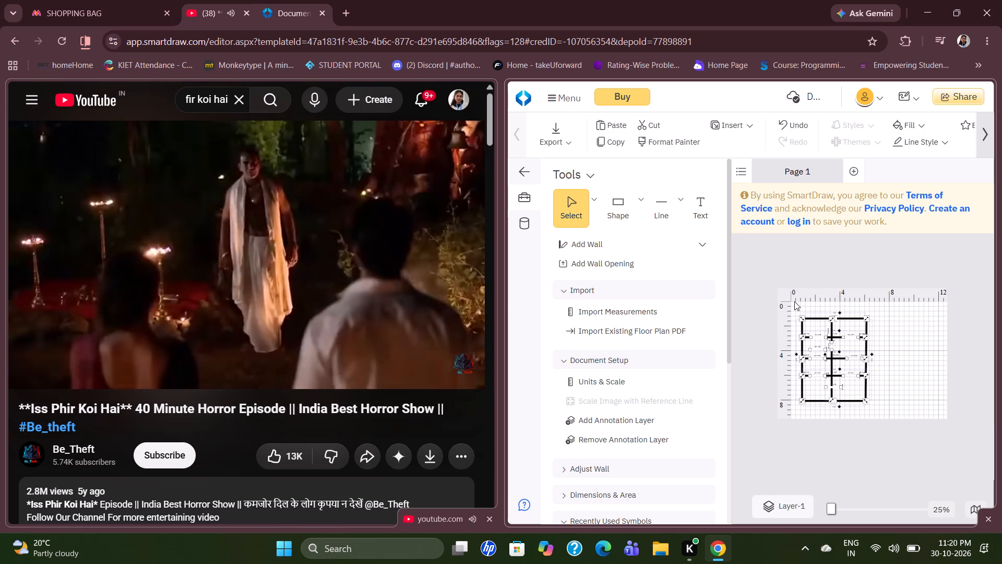
key("Delete")
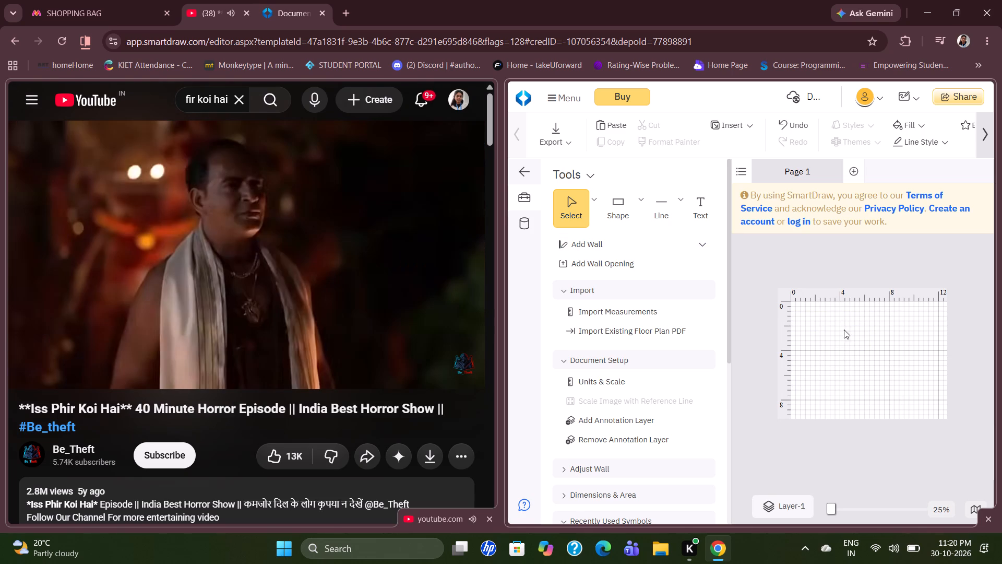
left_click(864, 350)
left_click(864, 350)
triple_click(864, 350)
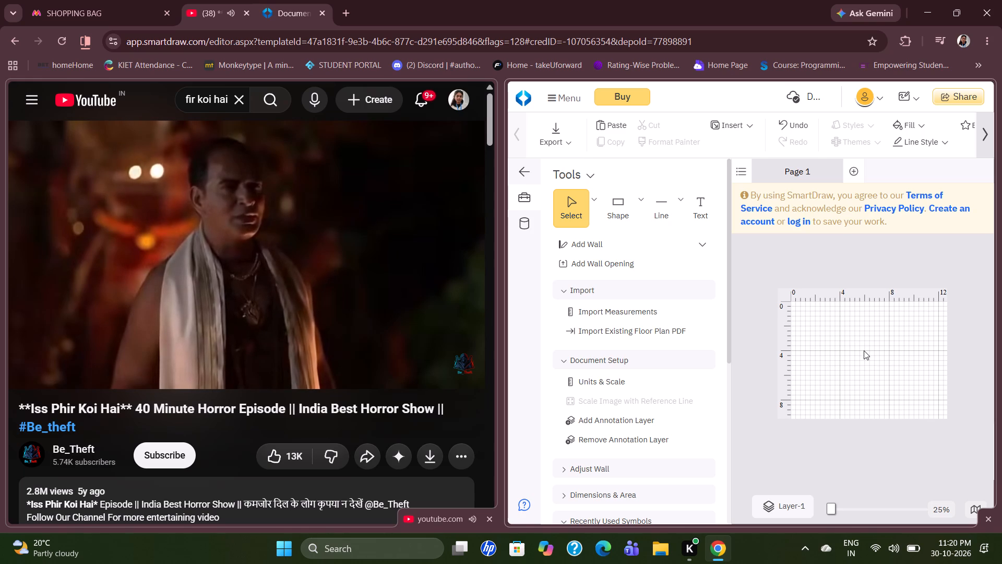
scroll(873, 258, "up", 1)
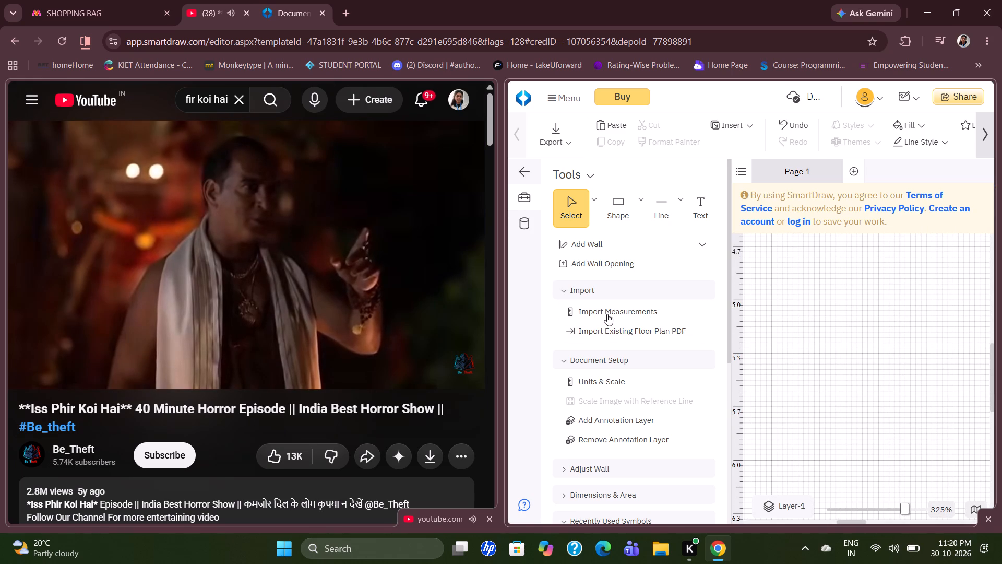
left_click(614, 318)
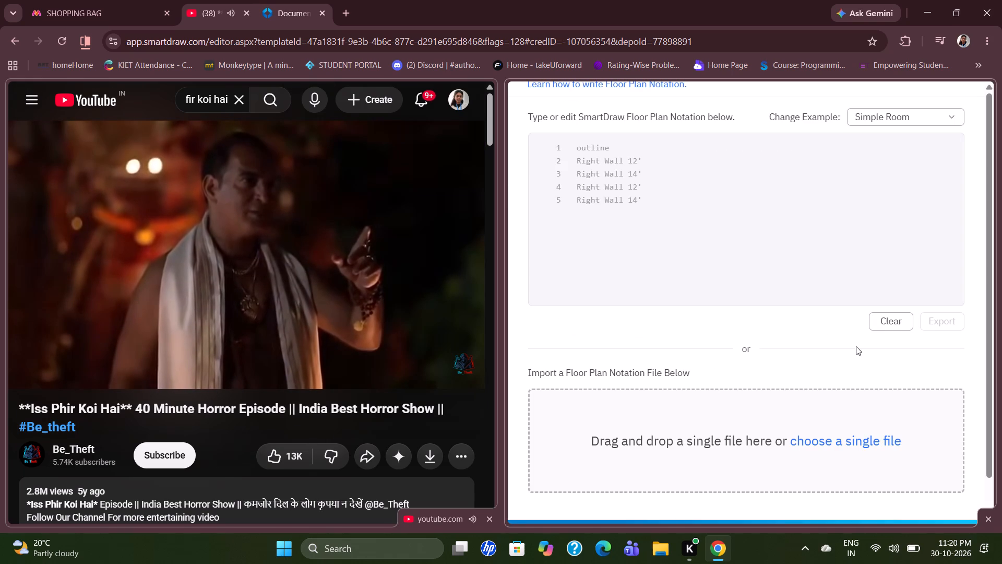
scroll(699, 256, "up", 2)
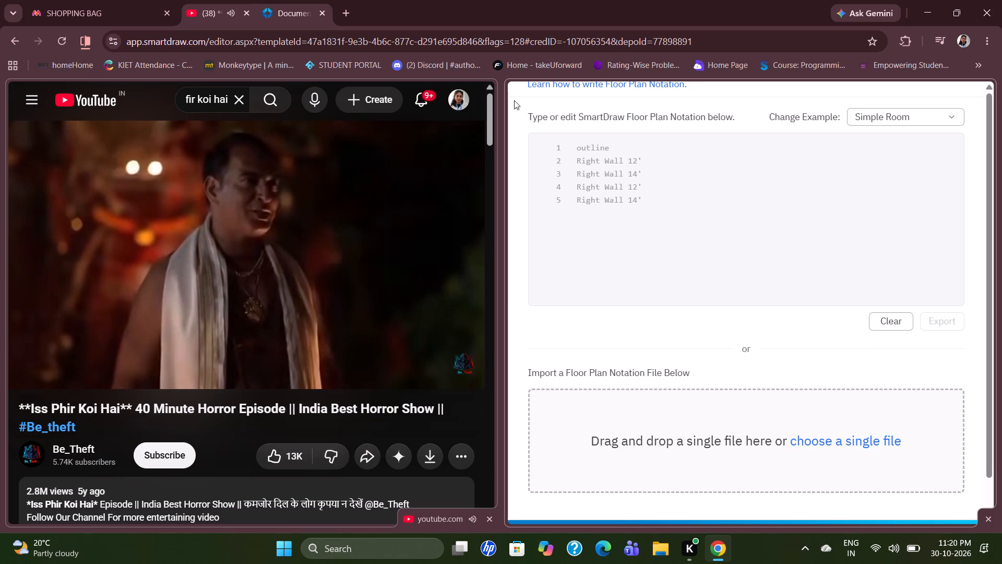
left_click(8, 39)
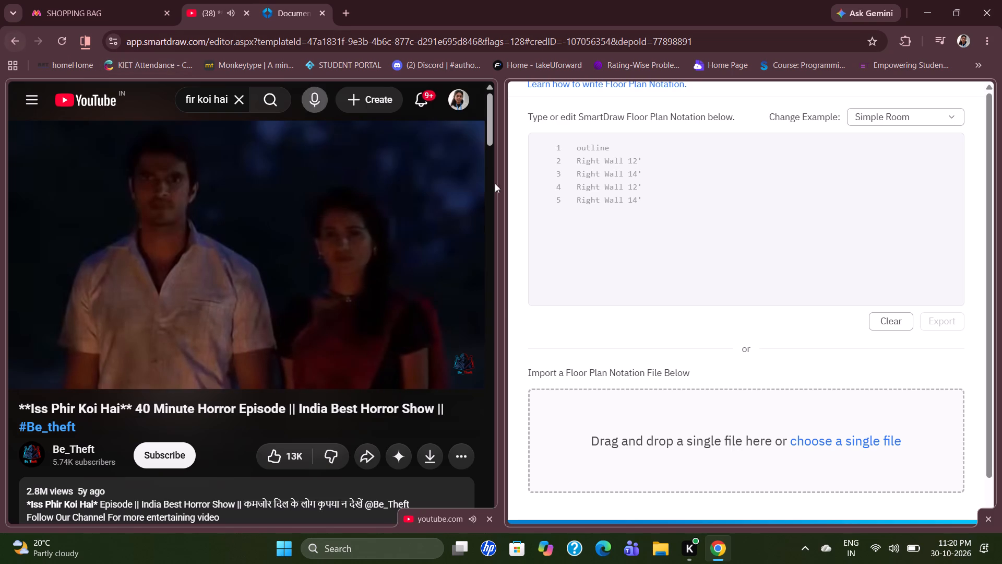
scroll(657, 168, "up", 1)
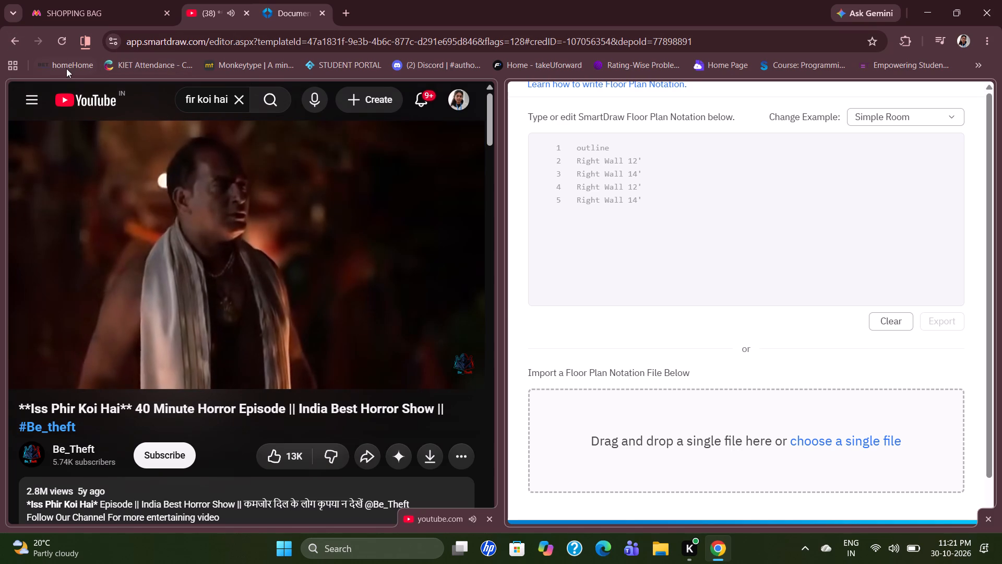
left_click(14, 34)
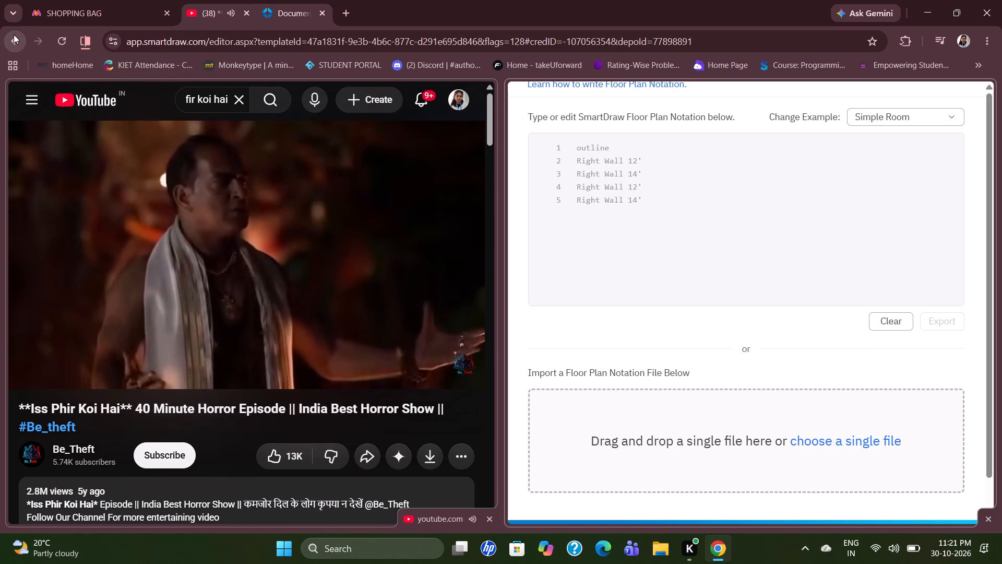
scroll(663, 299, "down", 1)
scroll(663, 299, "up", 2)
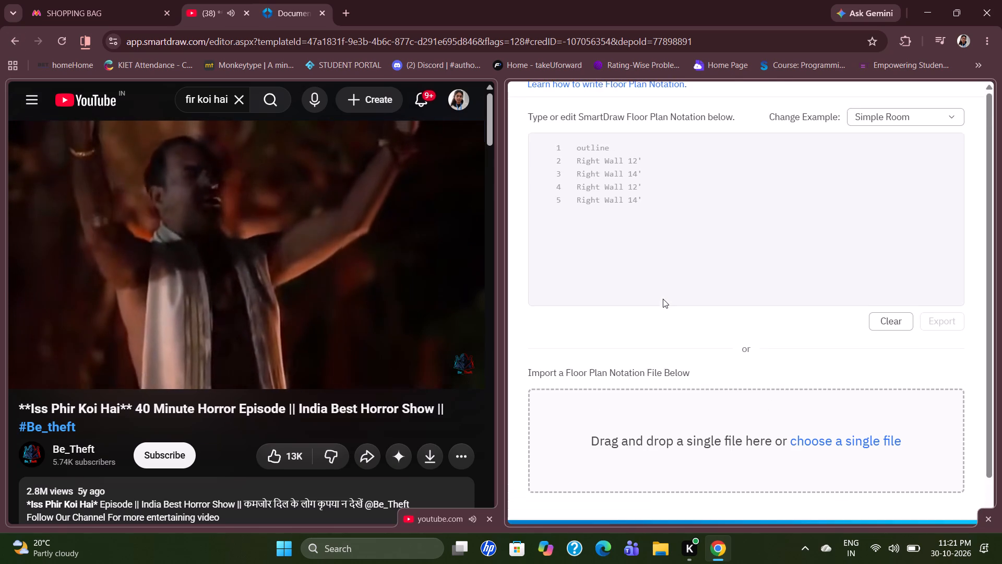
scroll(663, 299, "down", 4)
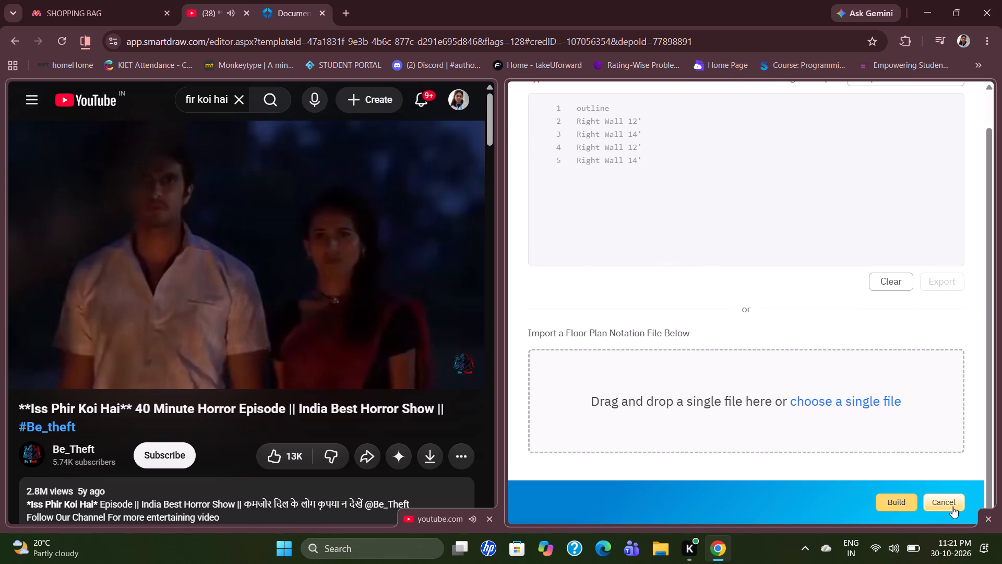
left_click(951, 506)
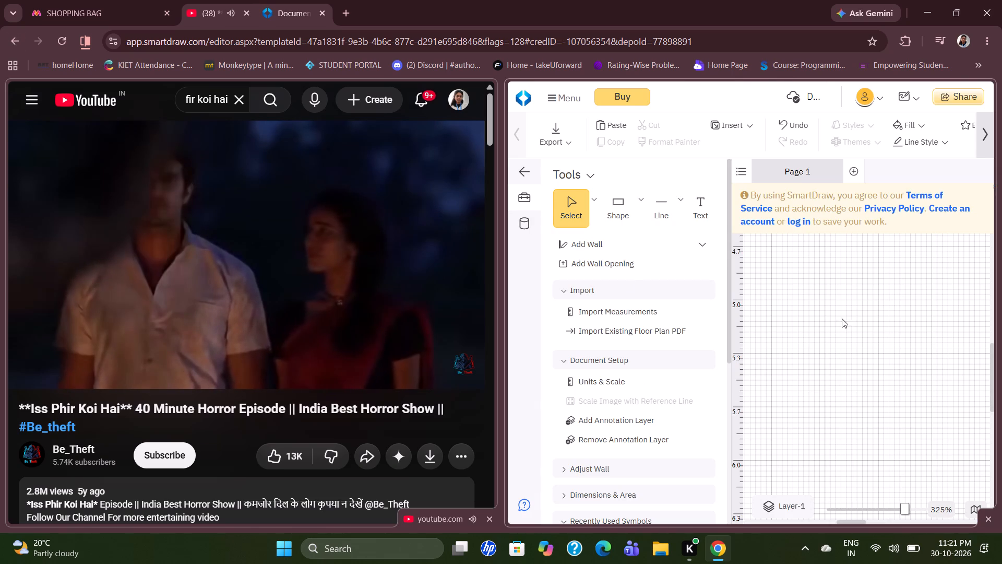
Look through the symbol categories and the Furniture dataset's fields, records and wall opening table rows.
scroll(626, 386, "down", 3)
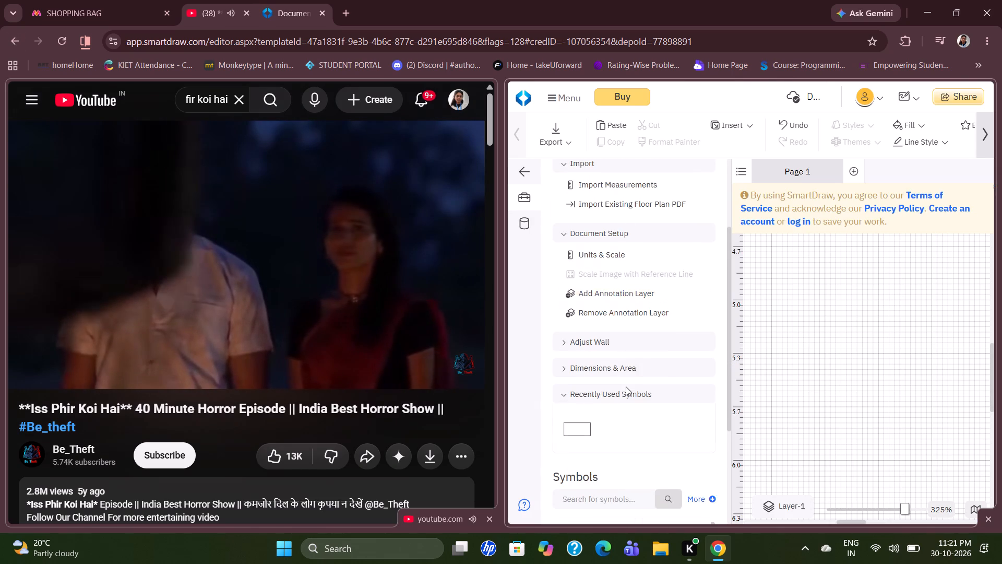
scroll(626, 386, "down", 3)
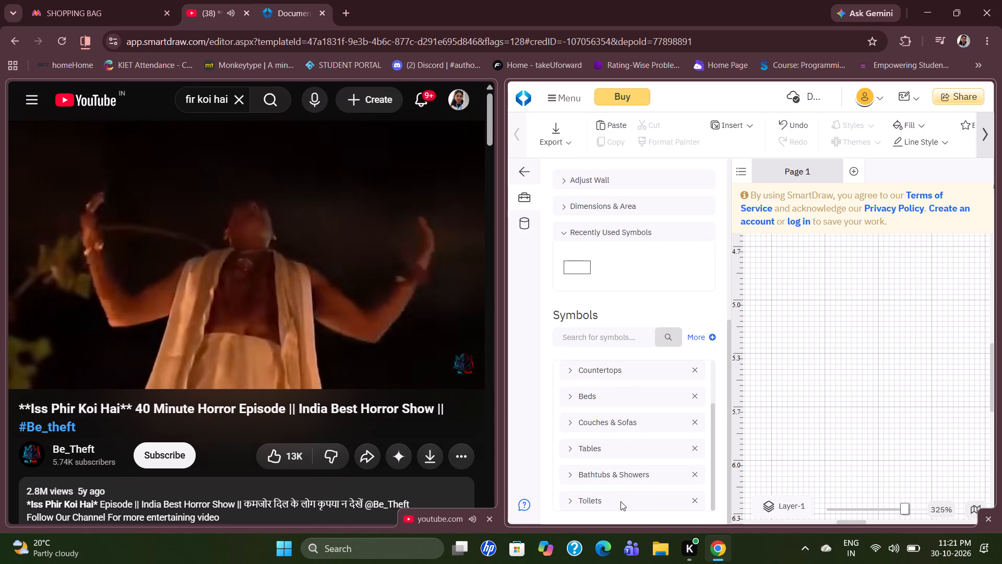
scroll(566, 295, "up", 5)
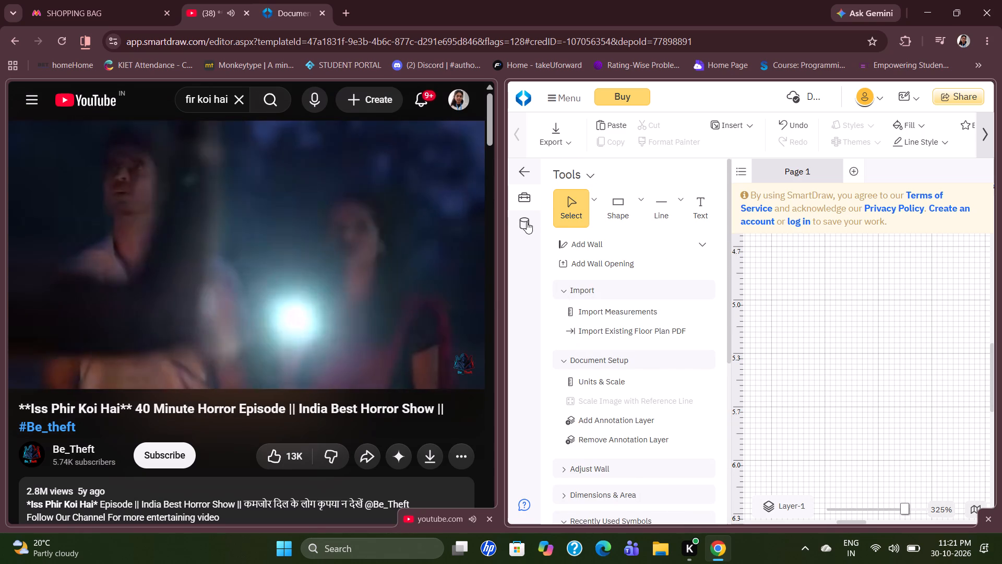
left_click(527, 222)
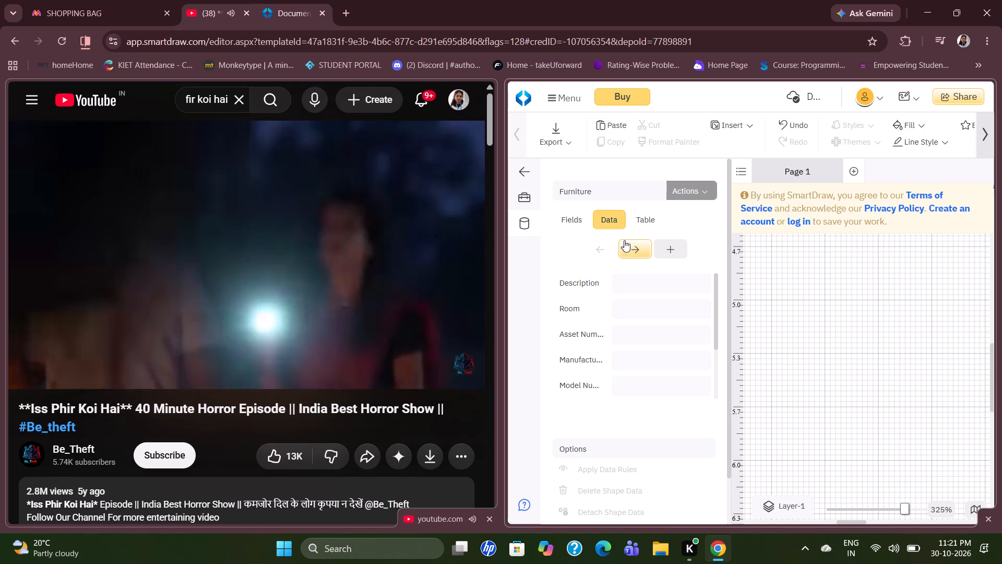
left_click(564, 220)
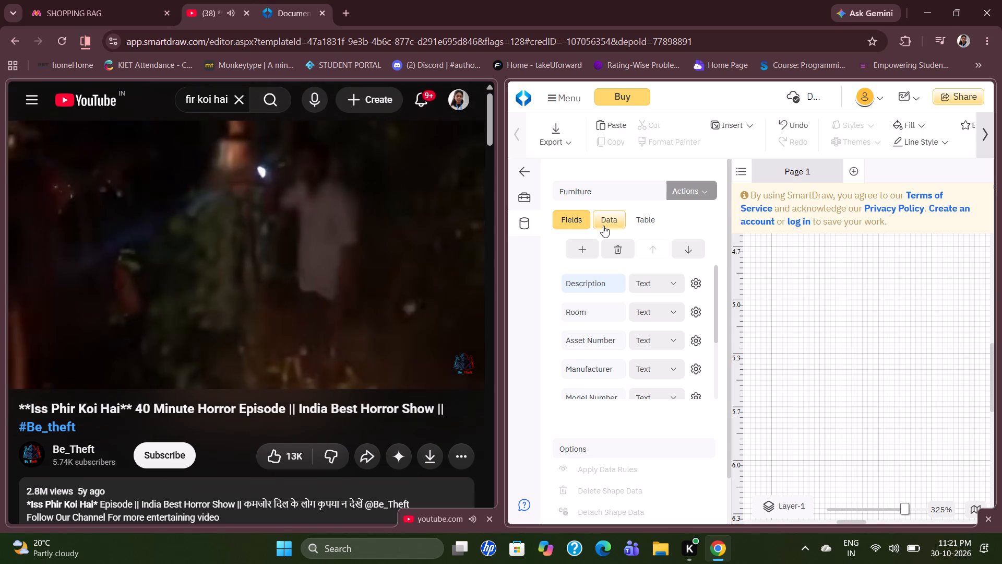
left_click(655, 222)
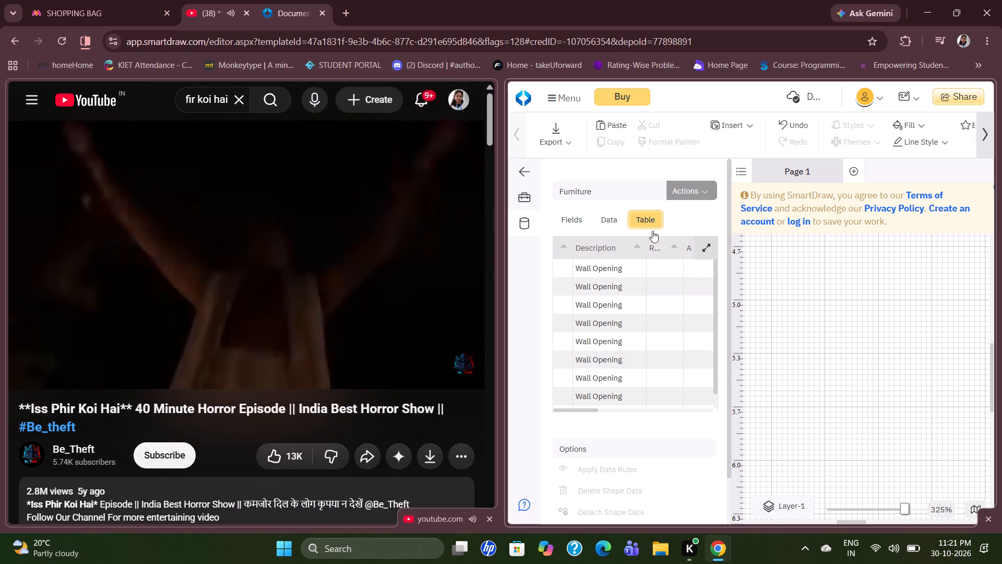
left_click(624, 273)
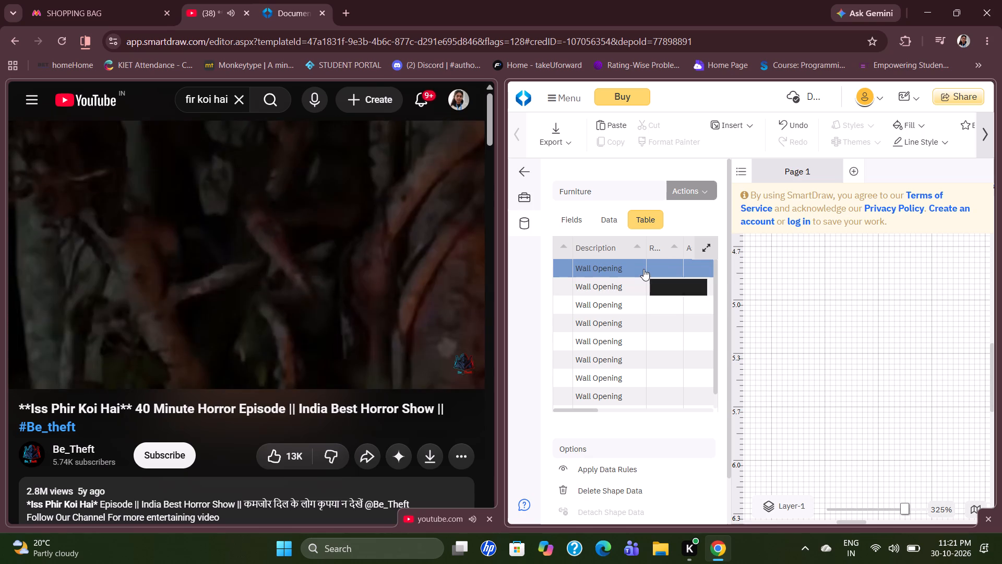
left_click_drag(643, 269, 853, 280)
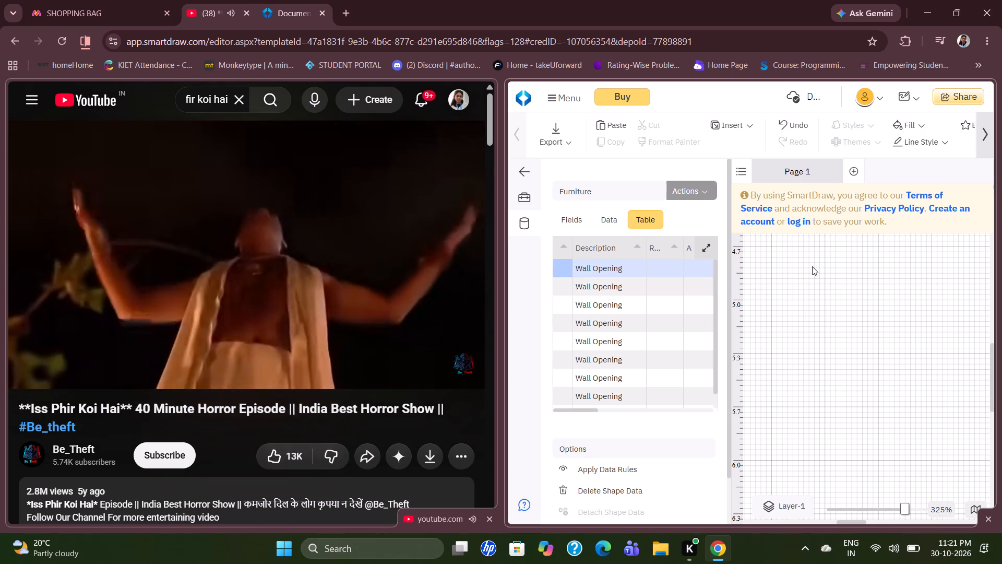
left_click(650, 295)
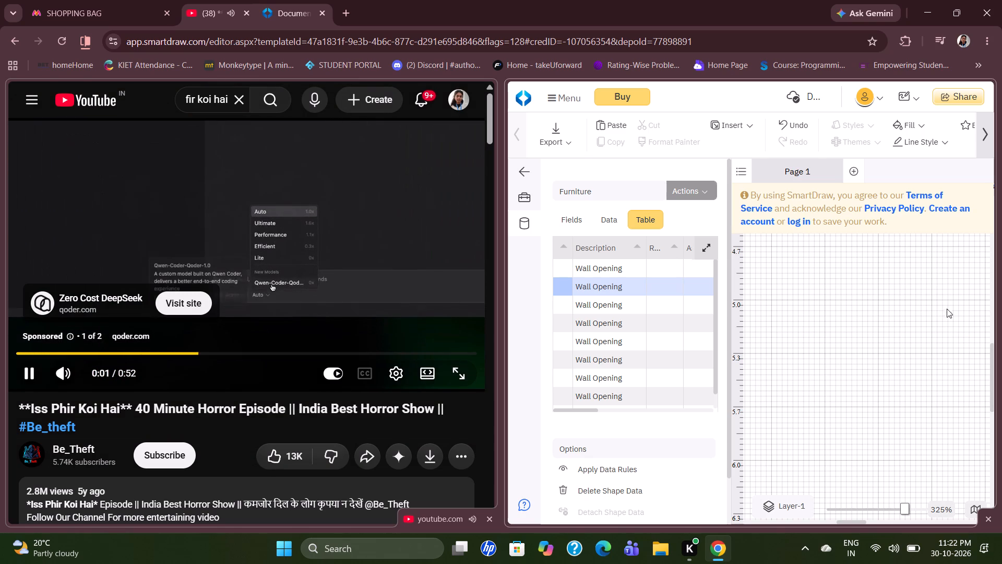
left_click(610, 215)
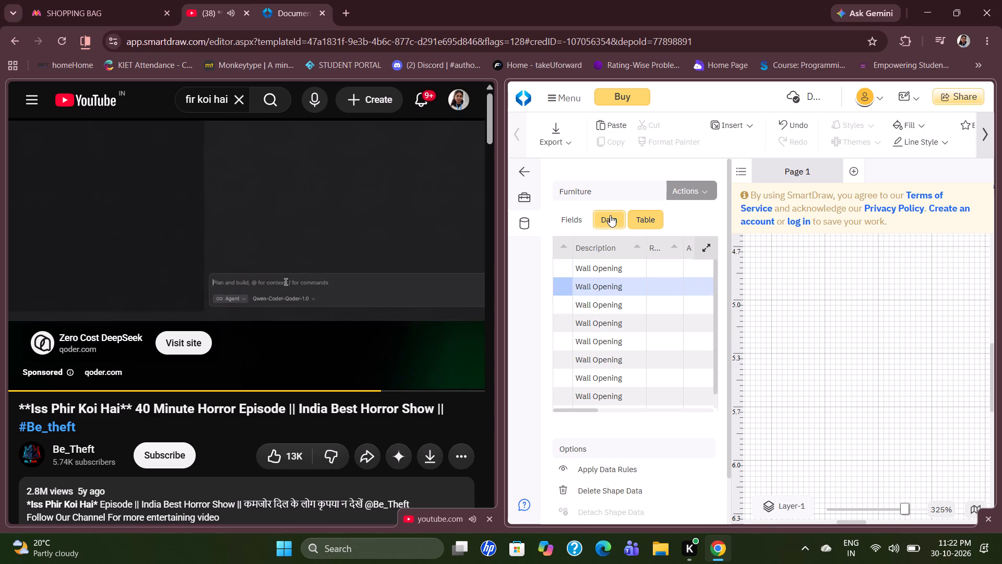
left_click(522, 172)
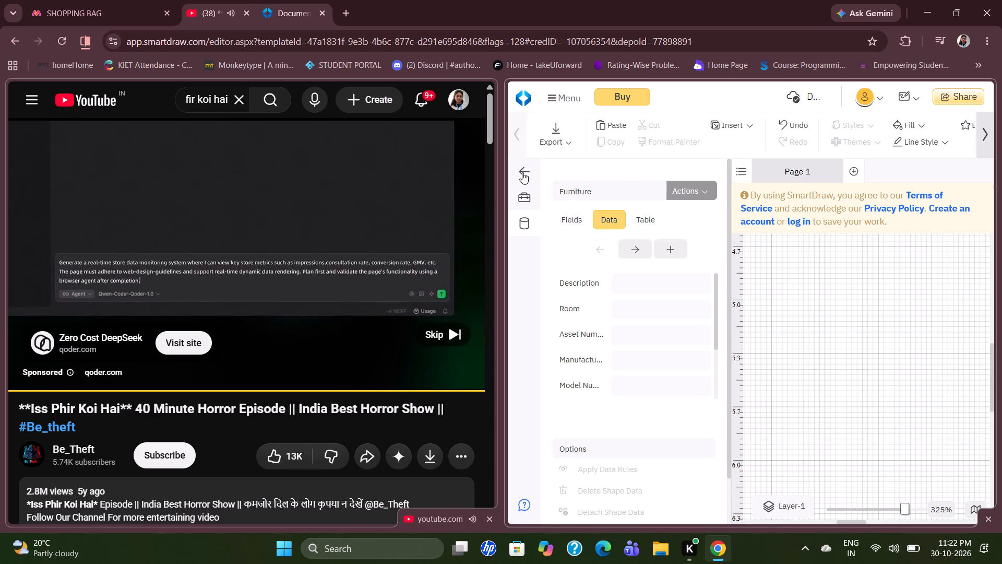
left_click(618, 275)
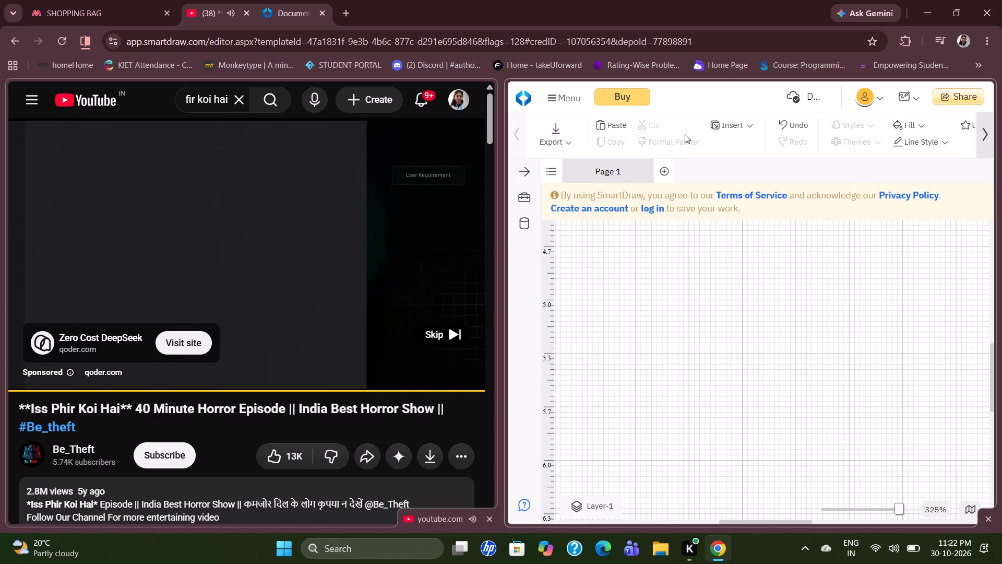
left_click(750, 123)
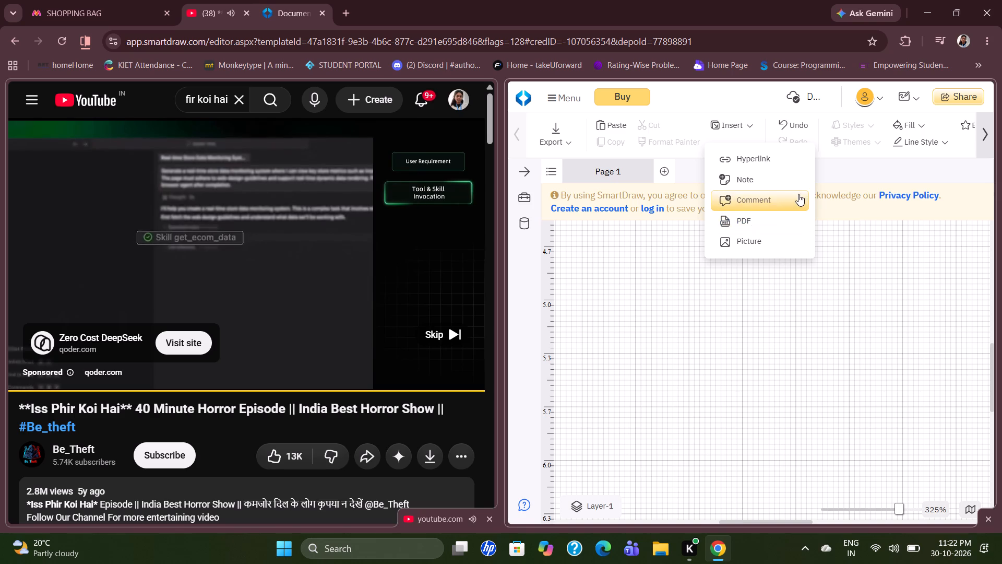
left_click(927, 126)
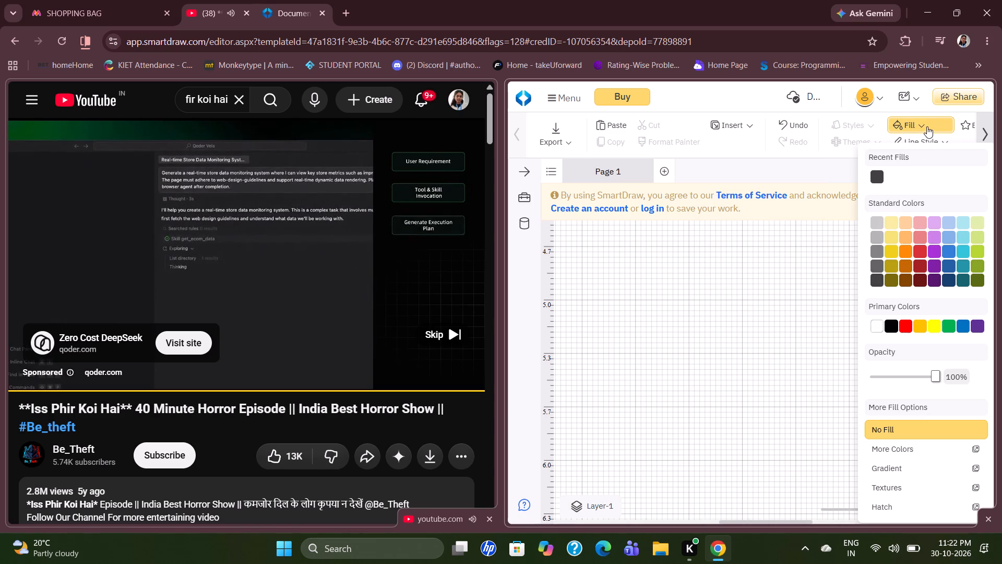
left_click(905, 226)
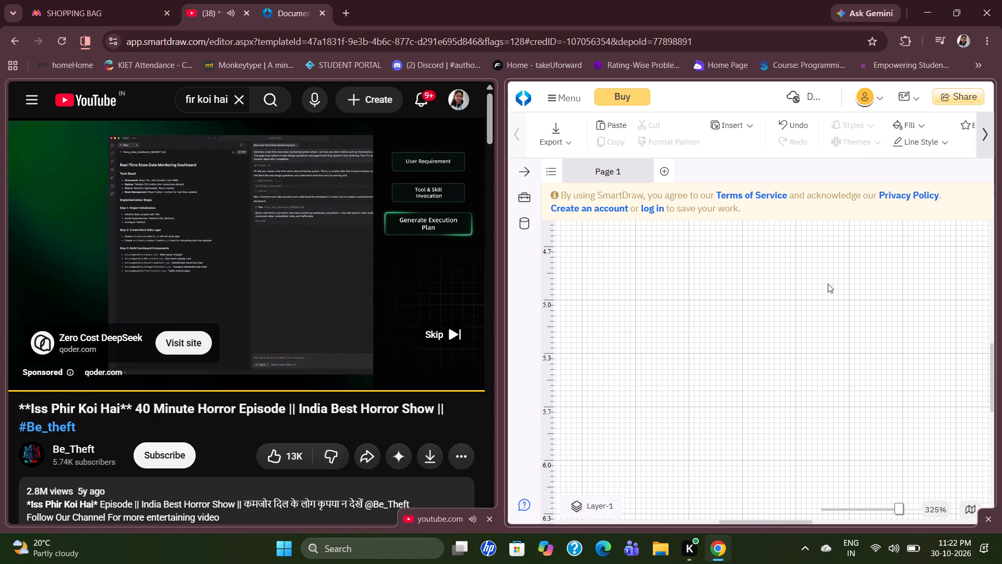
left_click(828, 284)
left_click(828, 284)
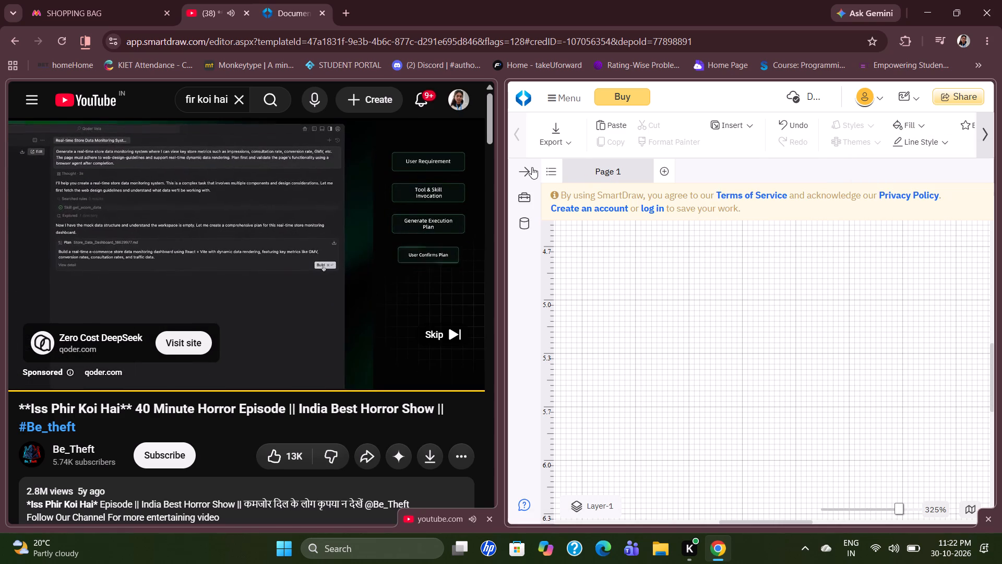
Draw a vertical wall on the empty page from about 4.7 to 5.9 on the vertical ruler, skipping the video advertisement.
left_click(529, 167)
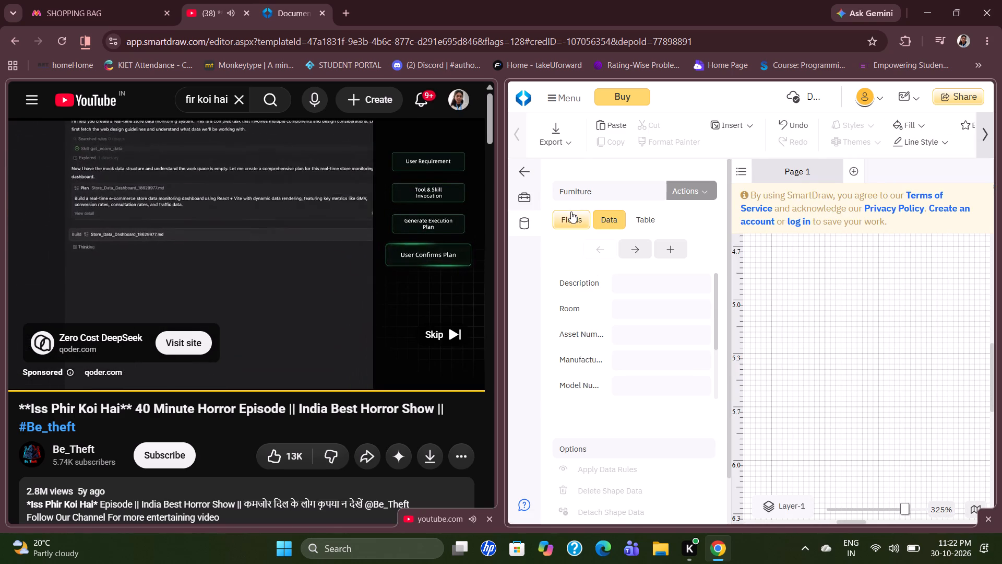
left_click(571, 211)
left_click(527, 194)
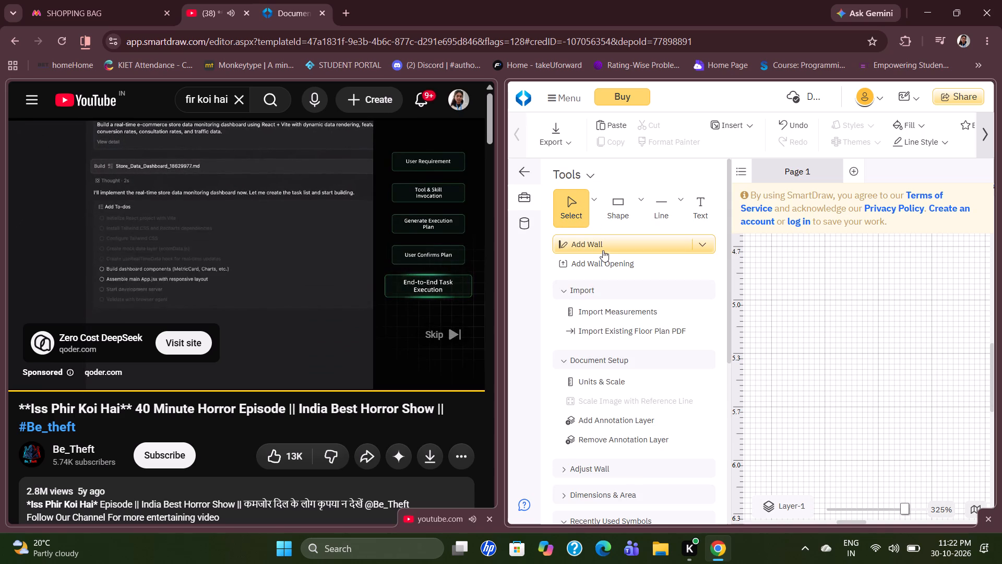
left_click(602, 251)
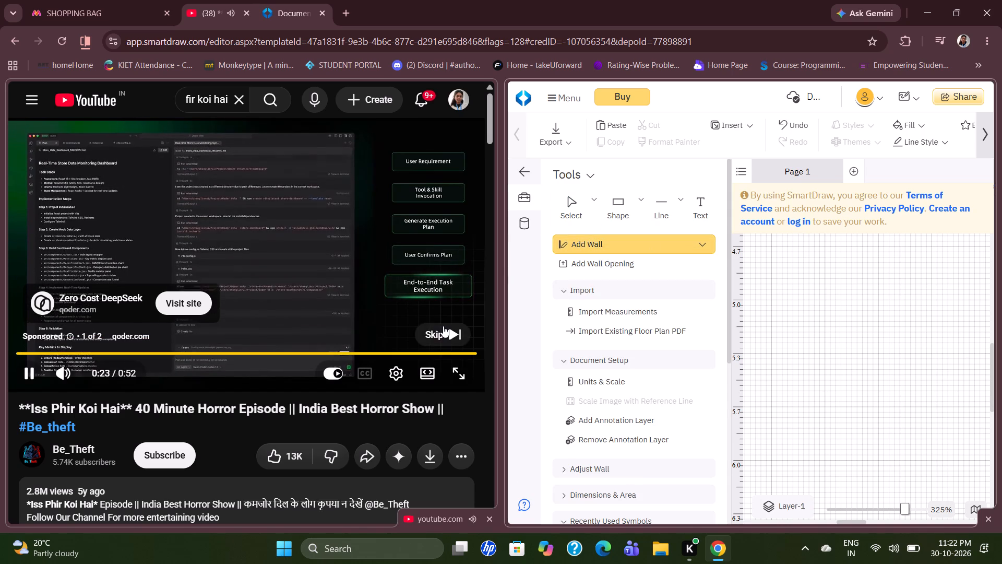
left_click(443, 326)
left_click(780, 253)
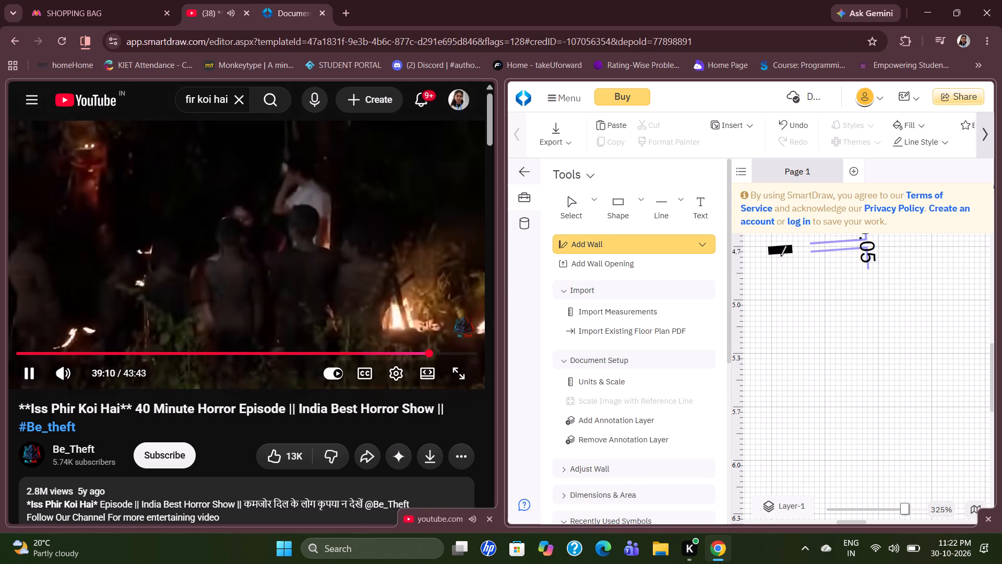
left_click(783, 454)
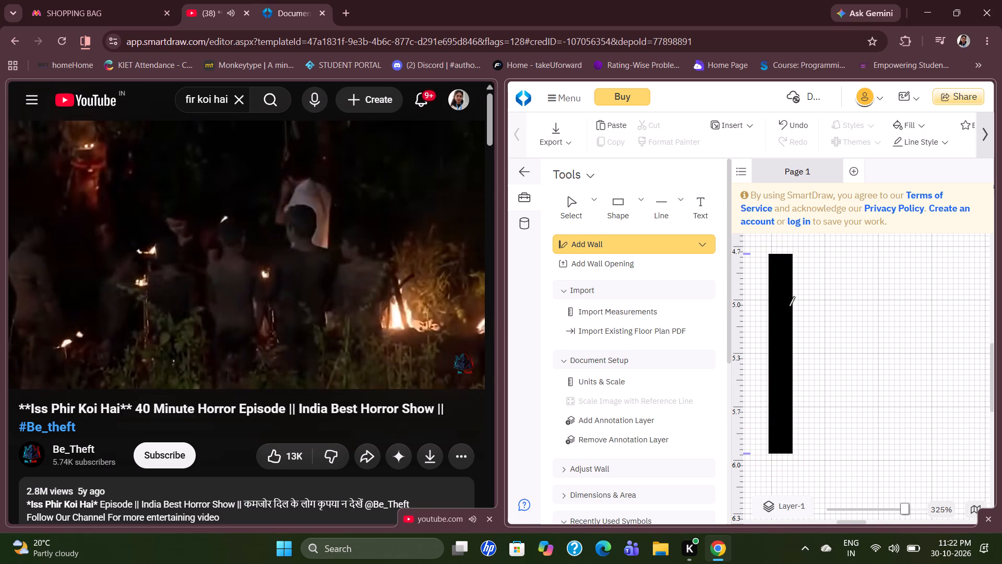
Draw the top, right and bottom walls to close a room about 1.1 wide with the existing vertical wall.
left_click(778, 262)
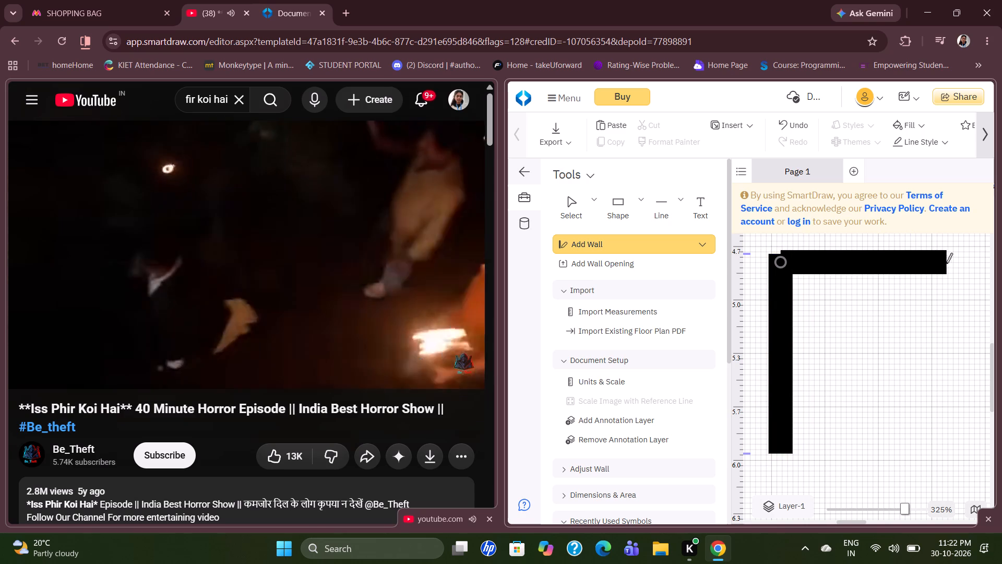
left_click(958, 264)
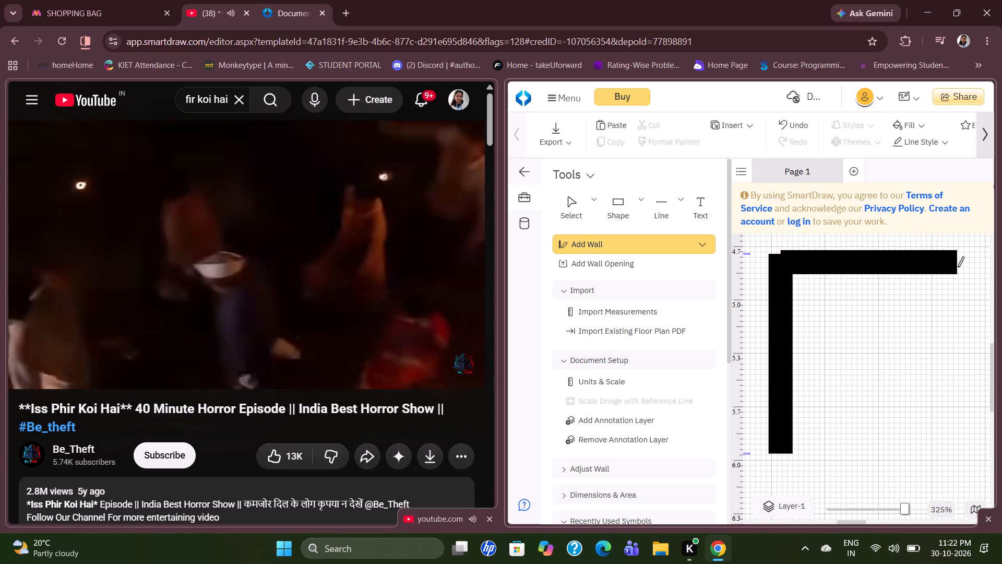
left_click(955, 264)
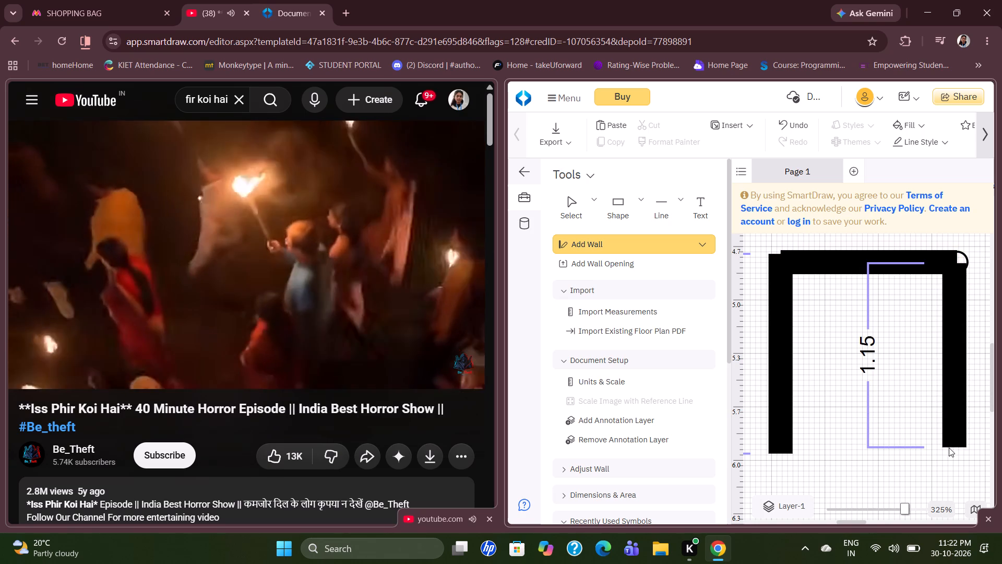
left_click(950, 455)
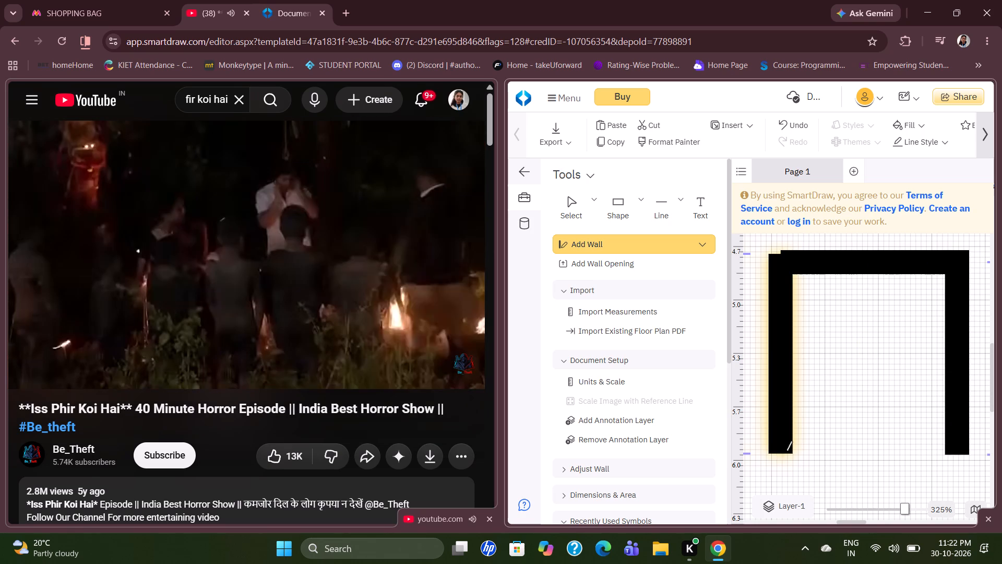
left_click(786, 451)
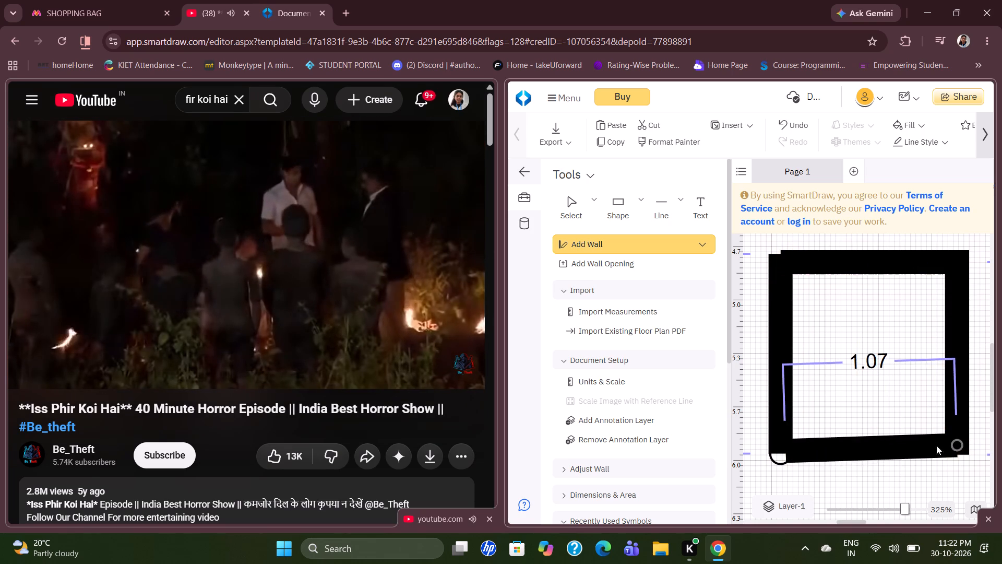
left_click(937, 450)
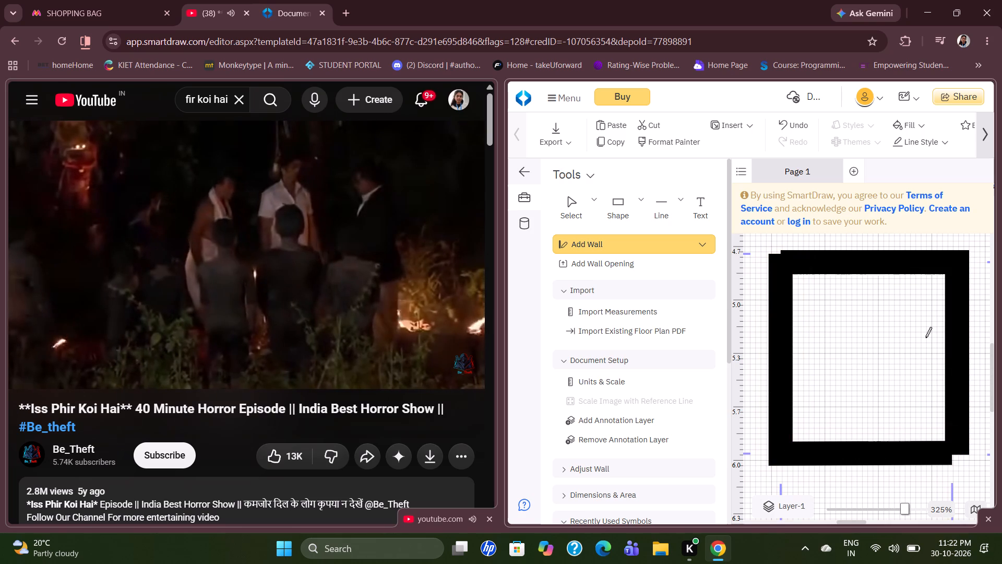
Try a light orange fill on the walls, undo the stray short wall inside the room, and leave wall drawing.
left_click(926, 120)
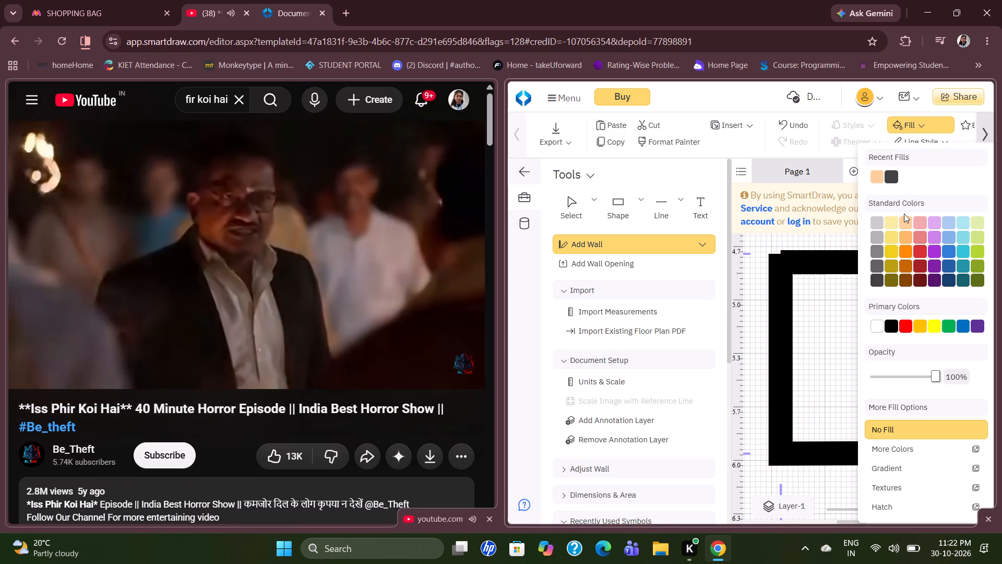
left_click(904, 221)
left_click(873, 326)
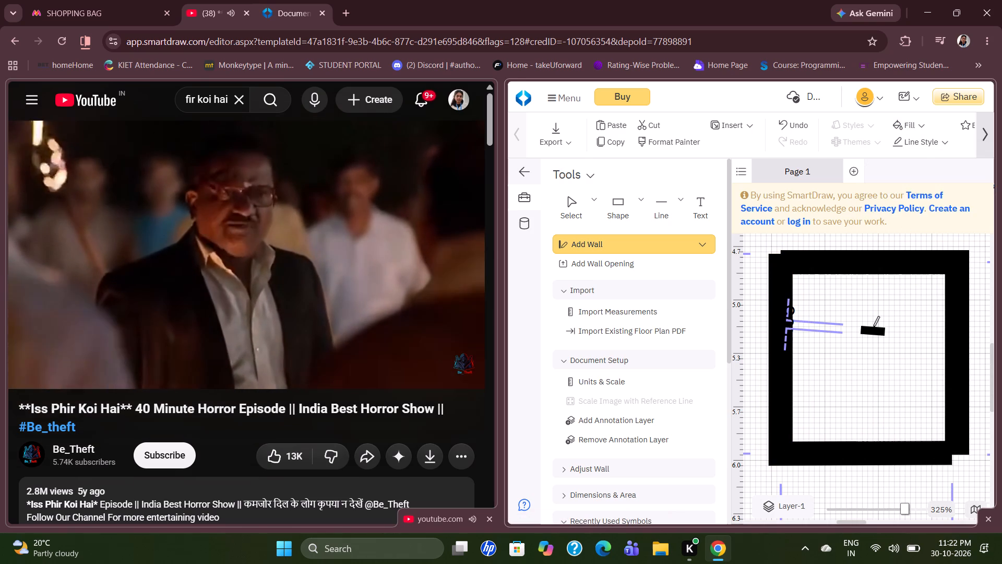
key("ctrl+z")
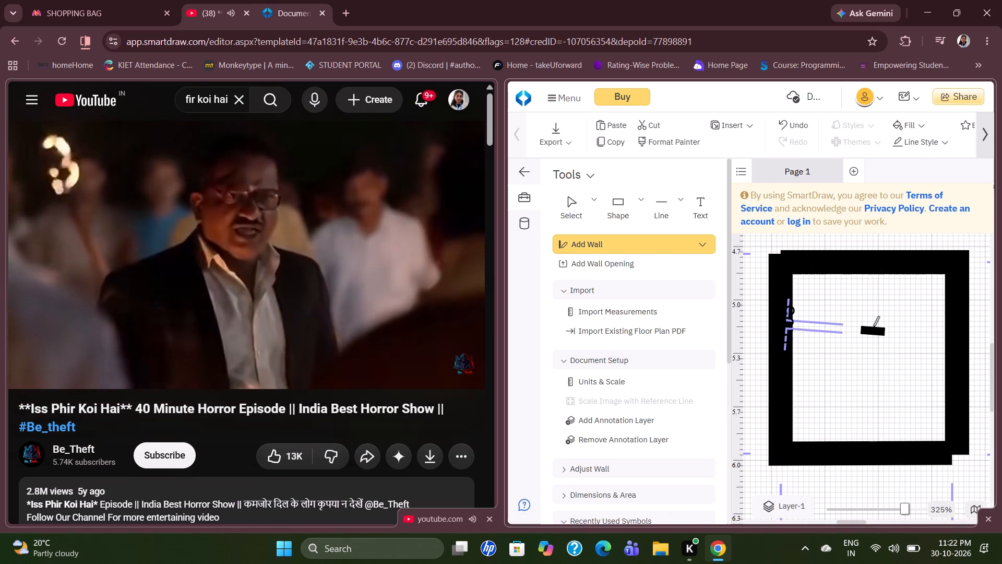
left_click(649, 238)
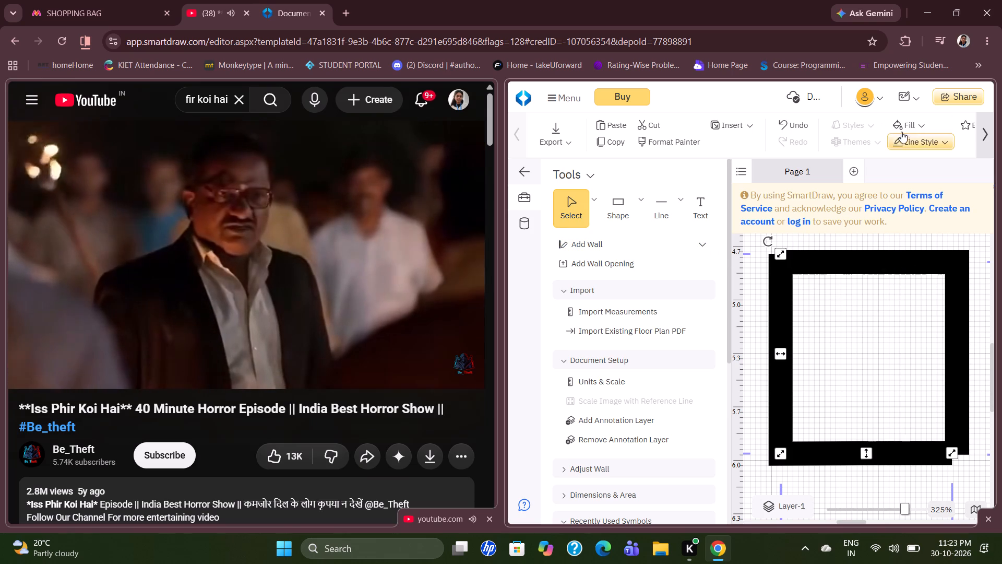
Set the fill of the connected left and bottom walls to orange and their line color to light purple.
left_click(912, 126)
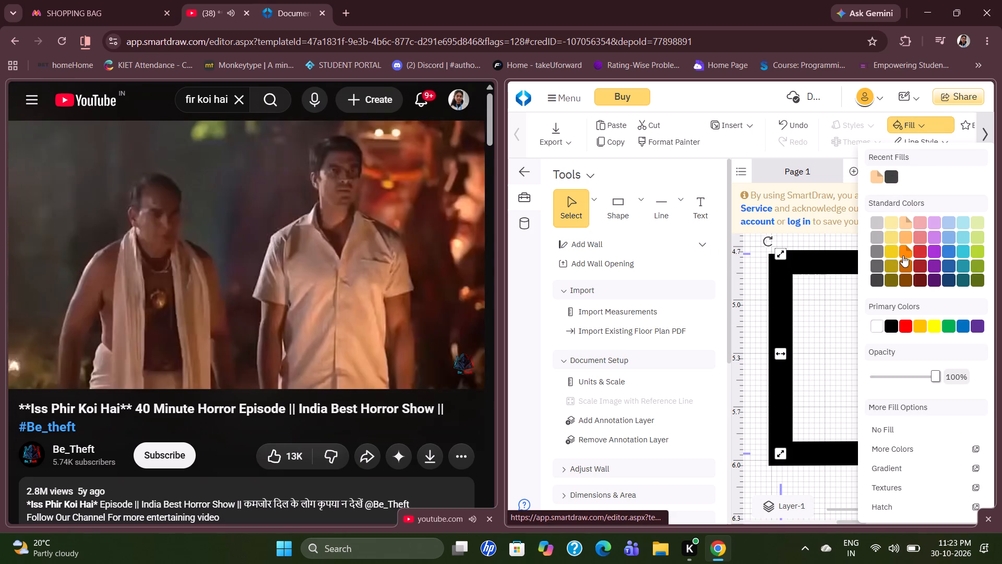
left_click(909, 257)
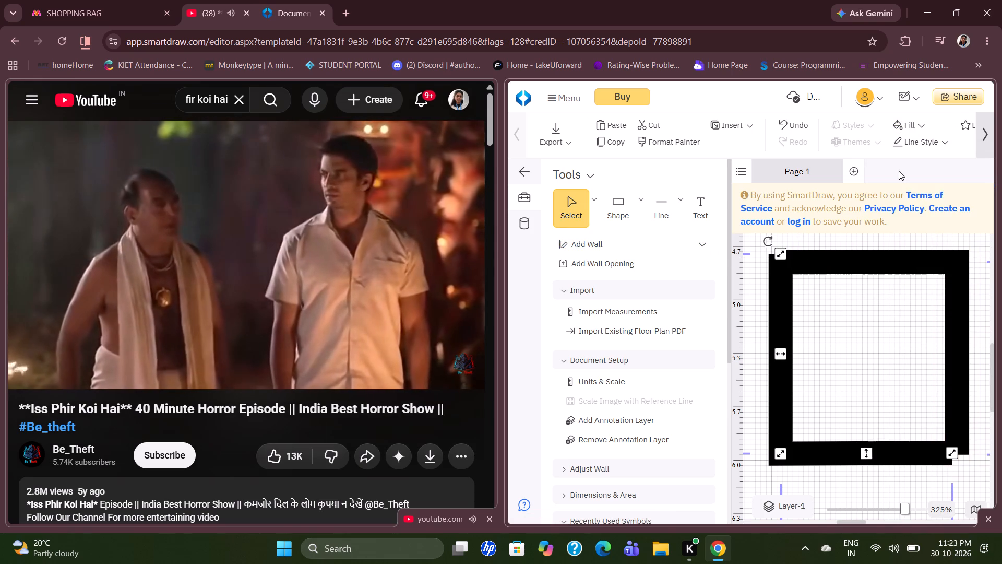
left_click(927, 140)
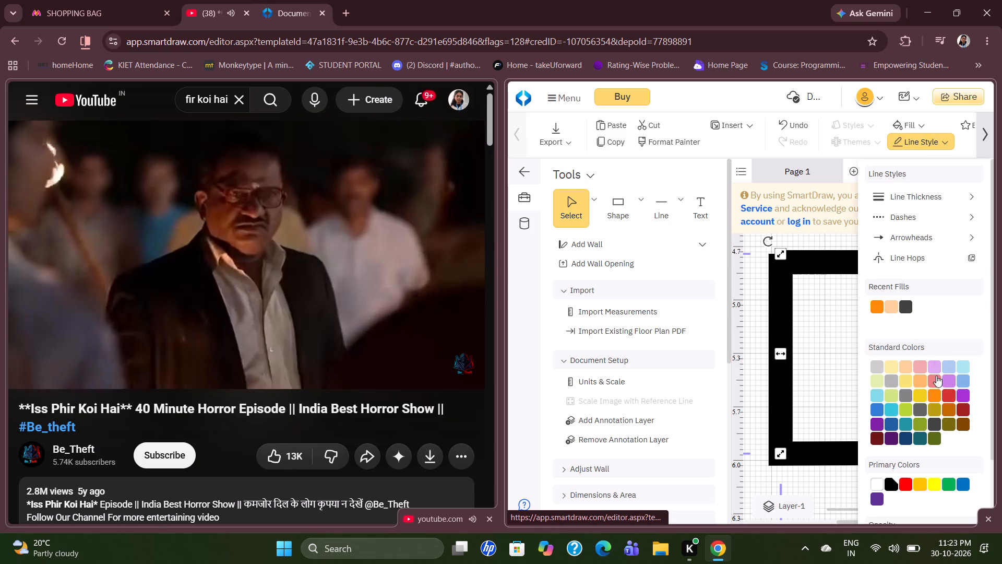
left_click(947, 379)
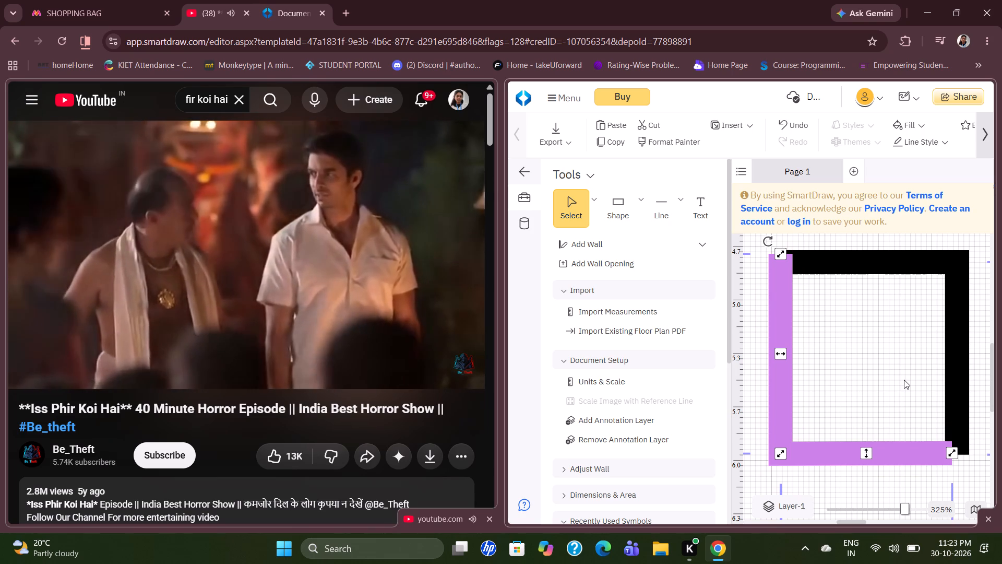
Delete the purple left and bottom walls and the black top and right walls.
left_click(781, 289)
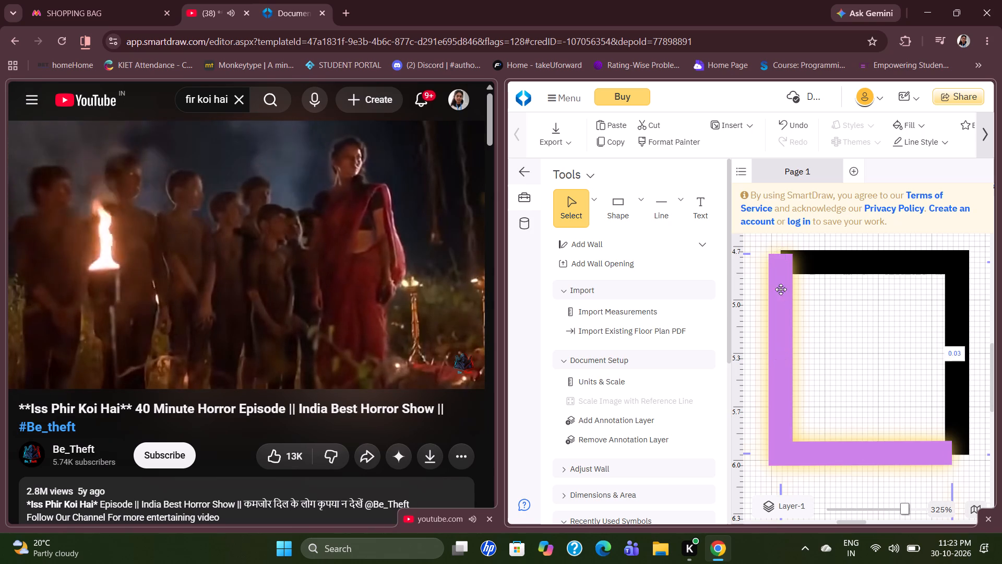
key("Delete")
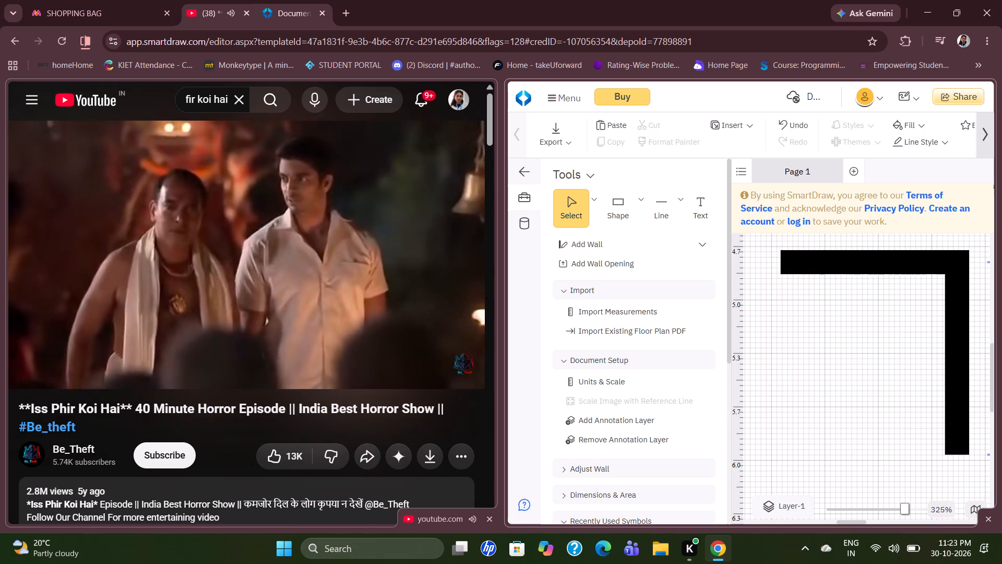
left_click(840, 257)
key("Delete")
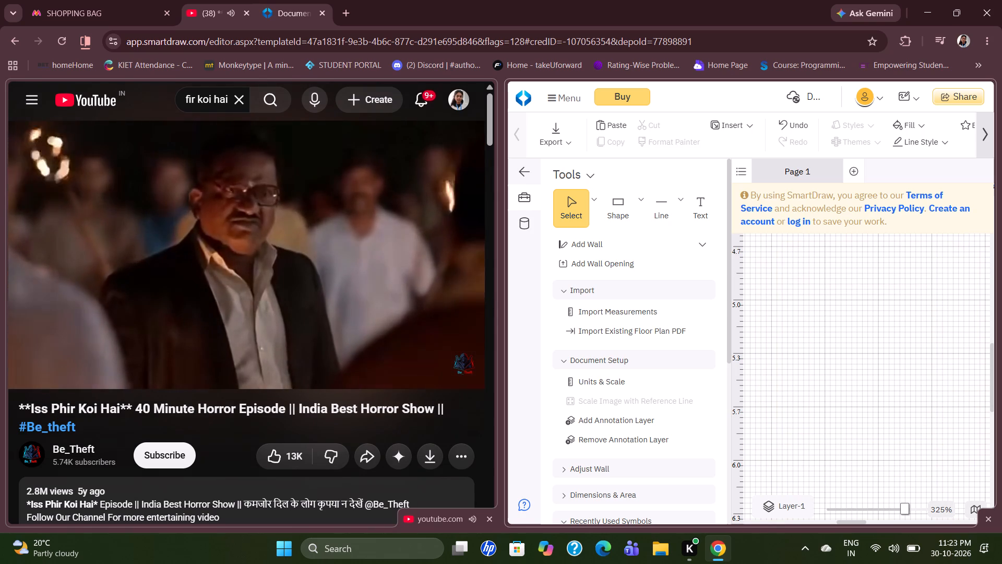
Place a rectangle shape on the empty page and fill it with light purple.
left_click(616, 205)
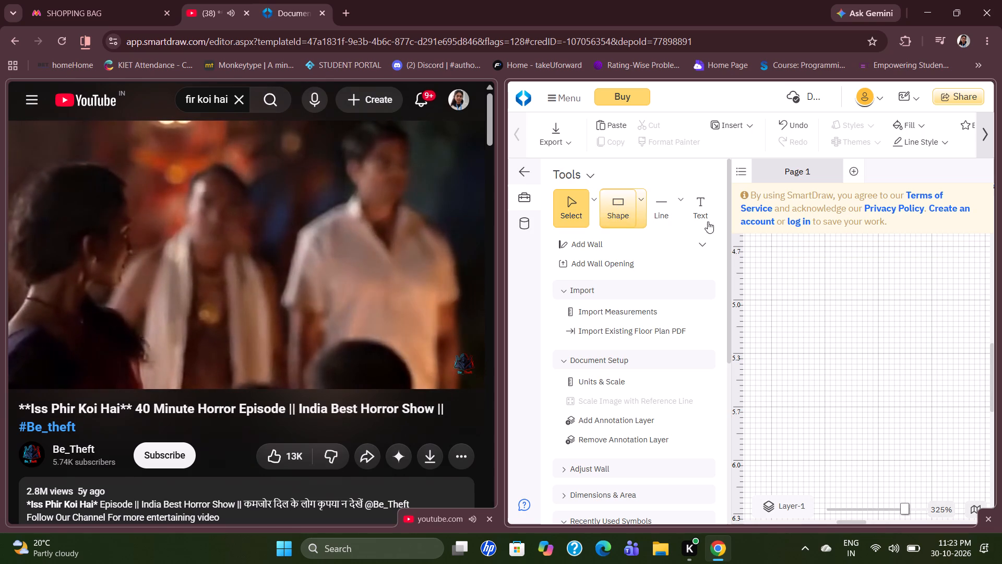
left_click(839, 268)
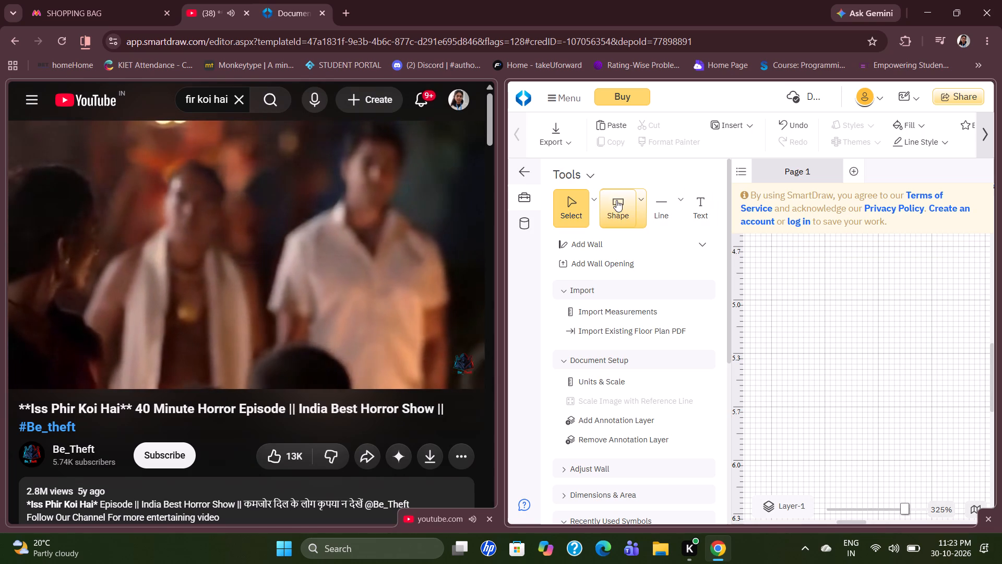
left_click_drag(616, 200, 826, 323)
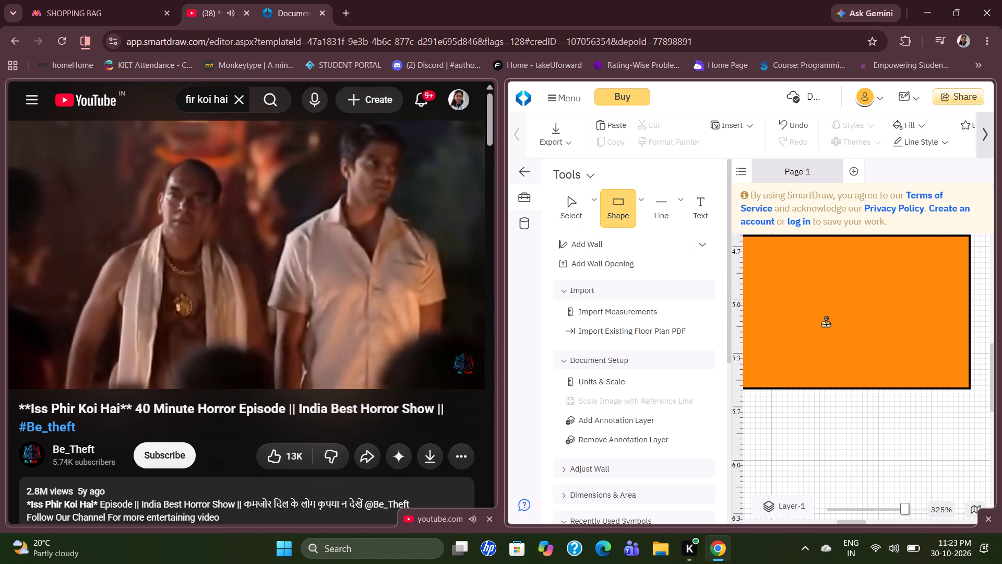
left_click_drag(826, 323, 879, 347)
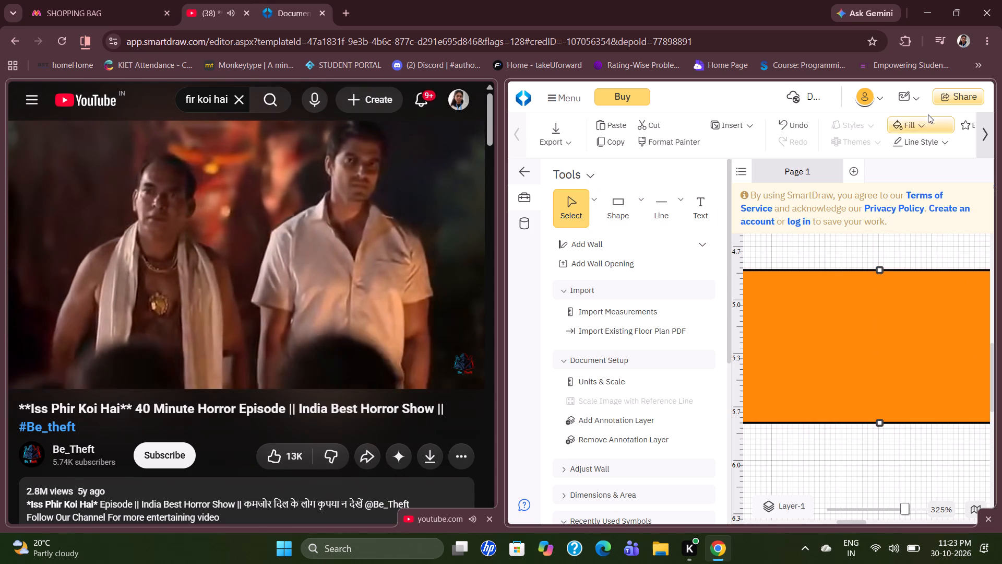
left_click(922, 118)
left_click(874, 179)
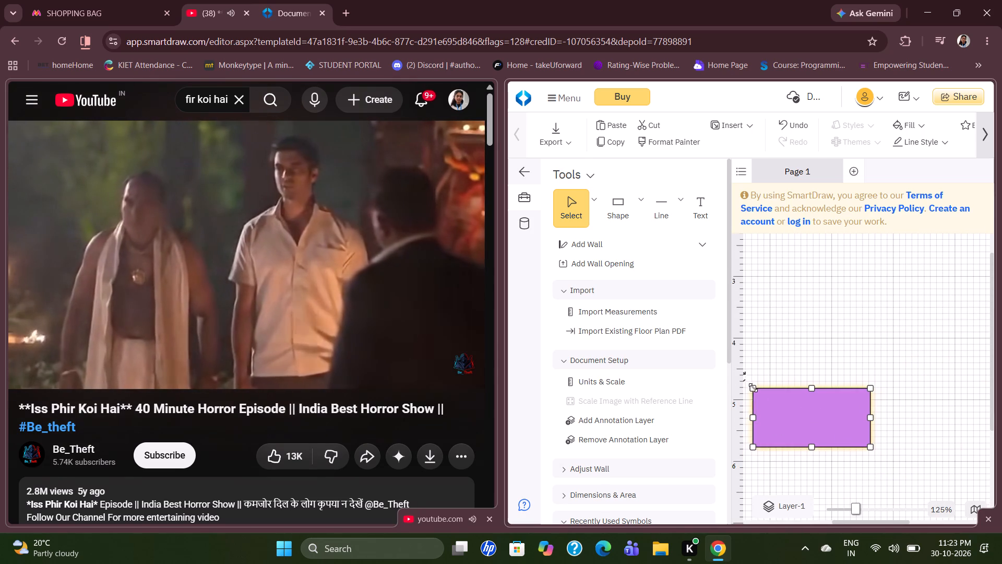
Rotate the light purple rectangle a quarter turn so it stands upright.
left_click_drag(745, 375, 875, 306)
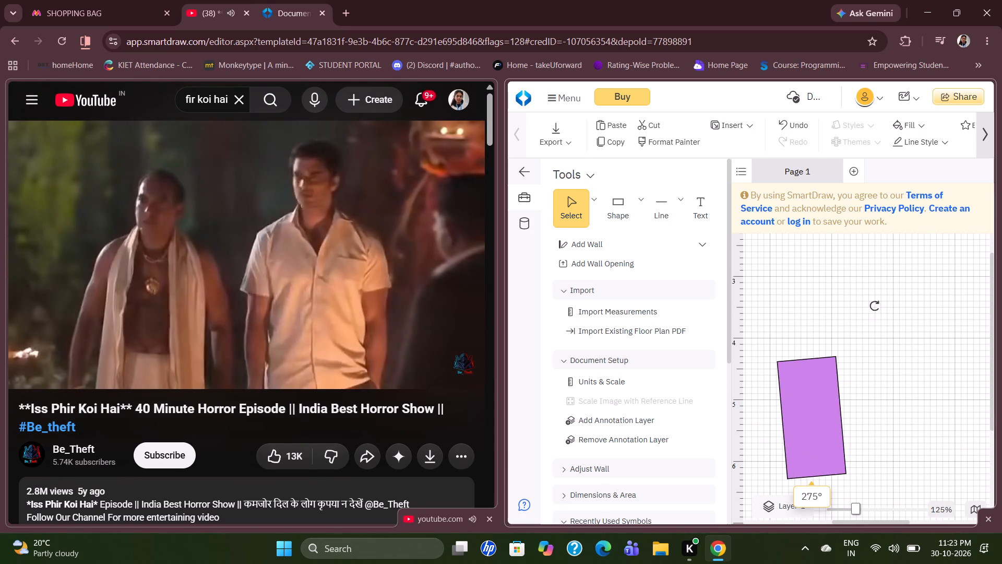
left_click_drag(875, 306, 882, 311)
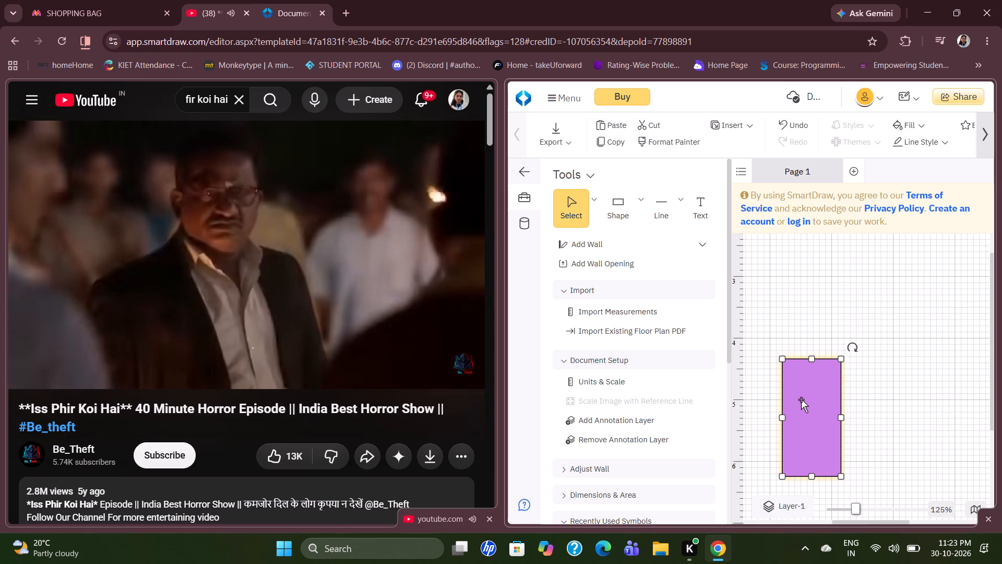
Place a second, horizontal rectangle against the upright rectangle's right edge, with their top edges aligned.
scroll(801, 399, "right", 1)
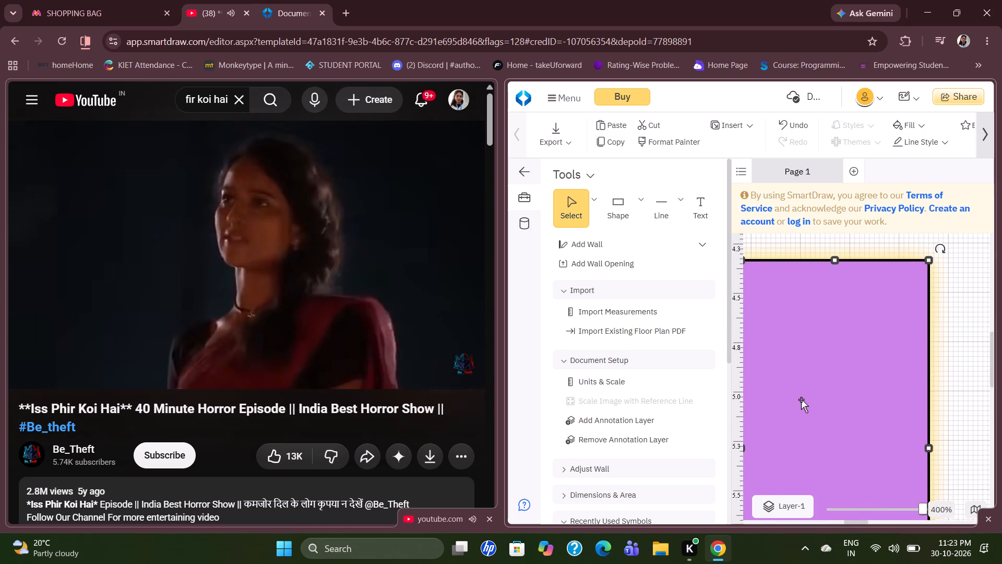
scroll(801, 399, "right", 2)
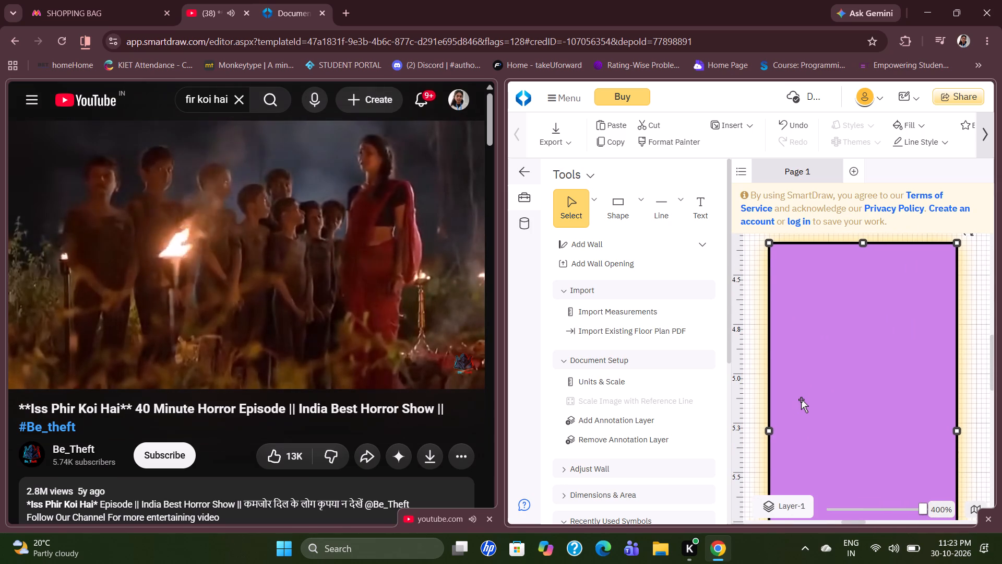
scroll(801, 399, "right", 2)
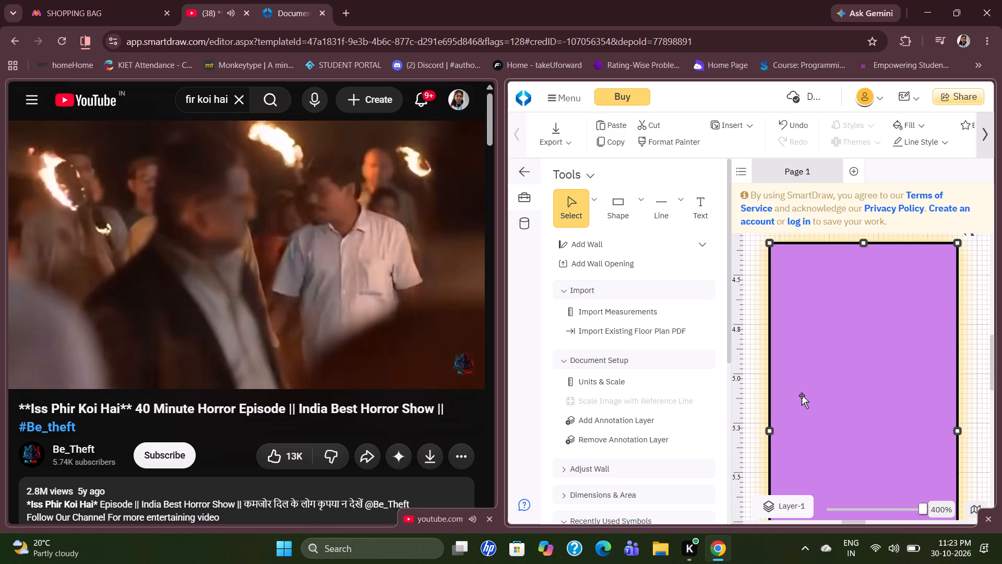
scroll(802, 395, "down", 1)
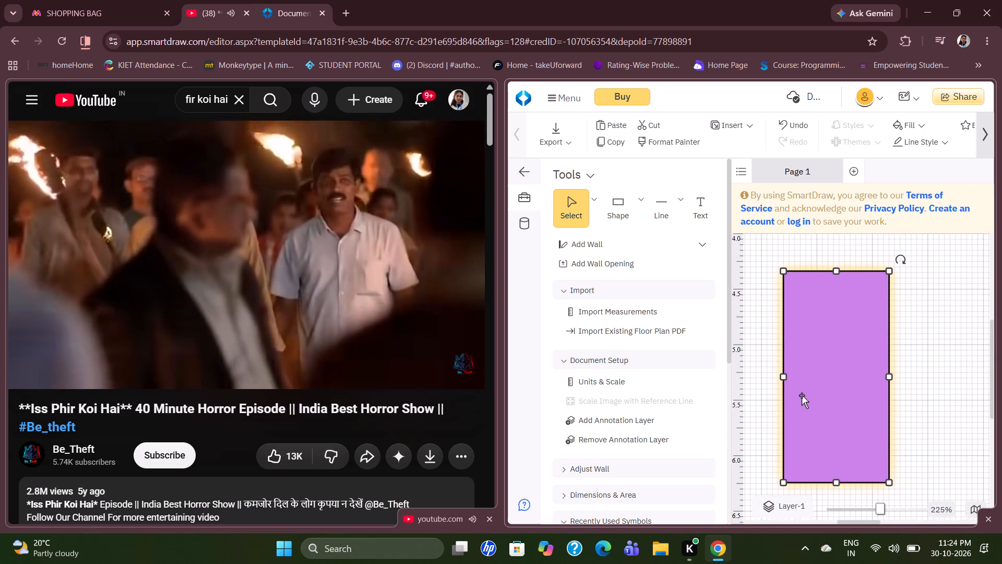
scroll(802, 395, "down", 1)
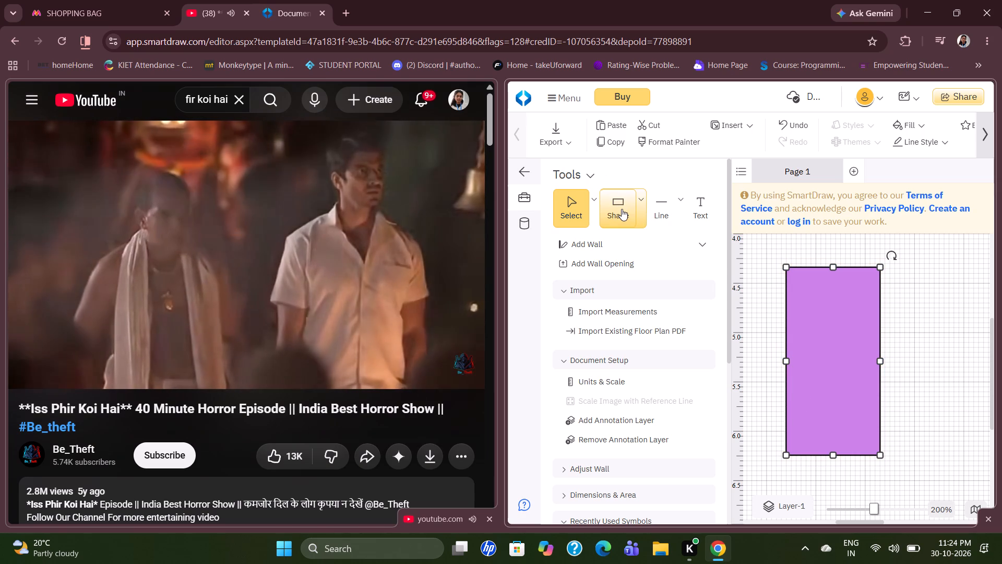
left_click(622, 209)
left_click_drag(622, 209, 797, 273)
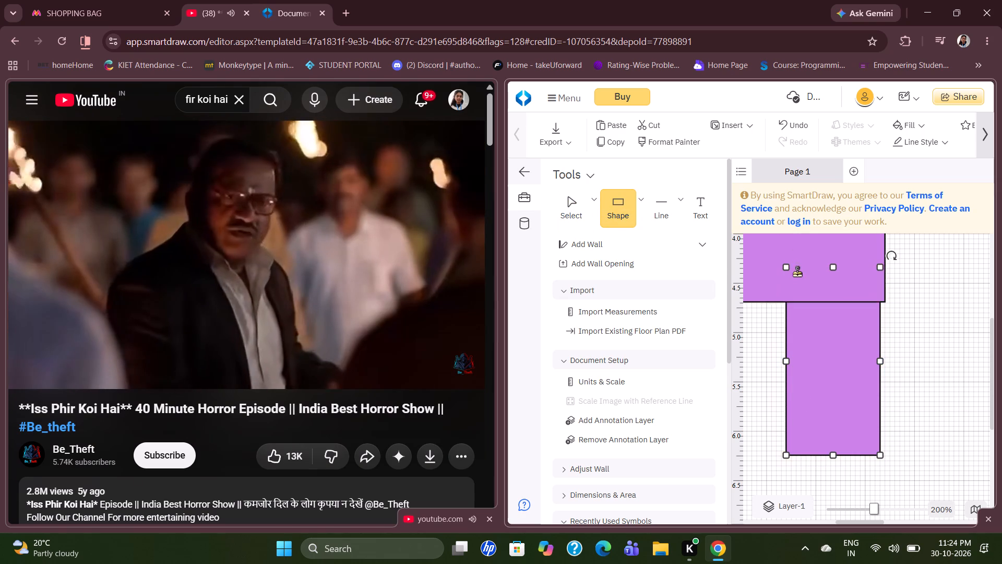
left_click_drag(797, 273, 926, 350)
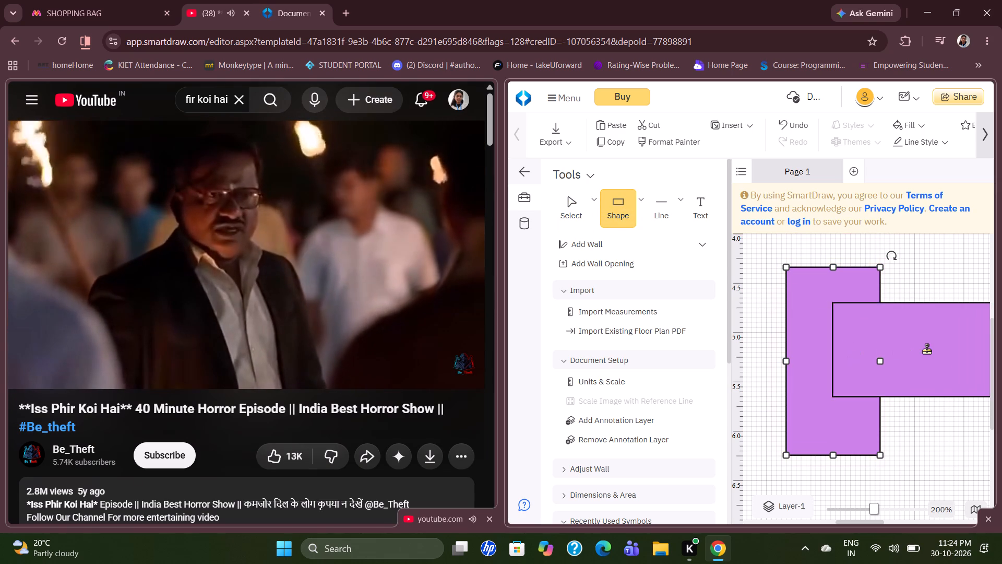
left_click_drag(926, 350, 975, 313)
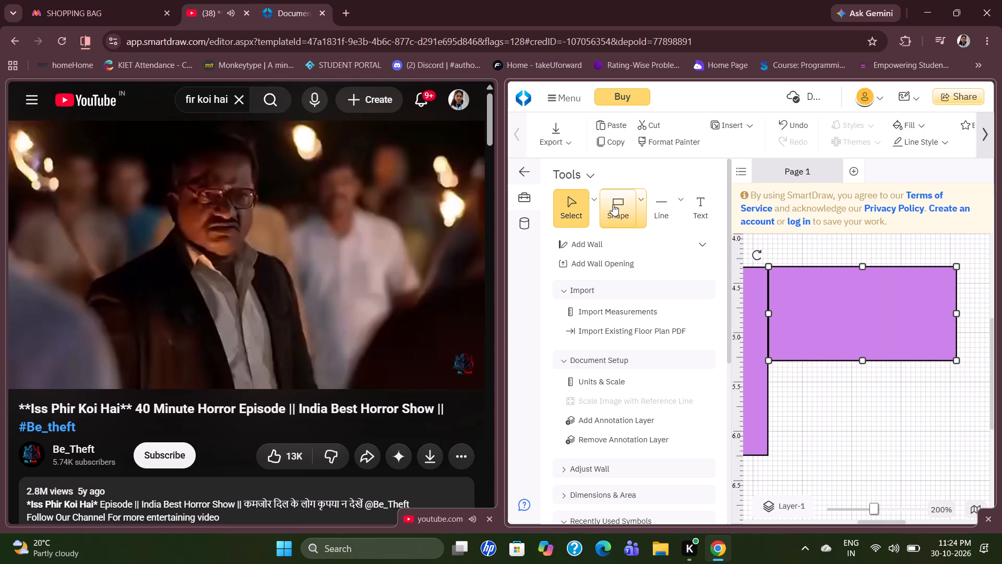
Place a third rectangle directly below the horizontal one, flush with its sides and the upright rectangle's right edge.
left_click_drag(613, 204, 870, 409)
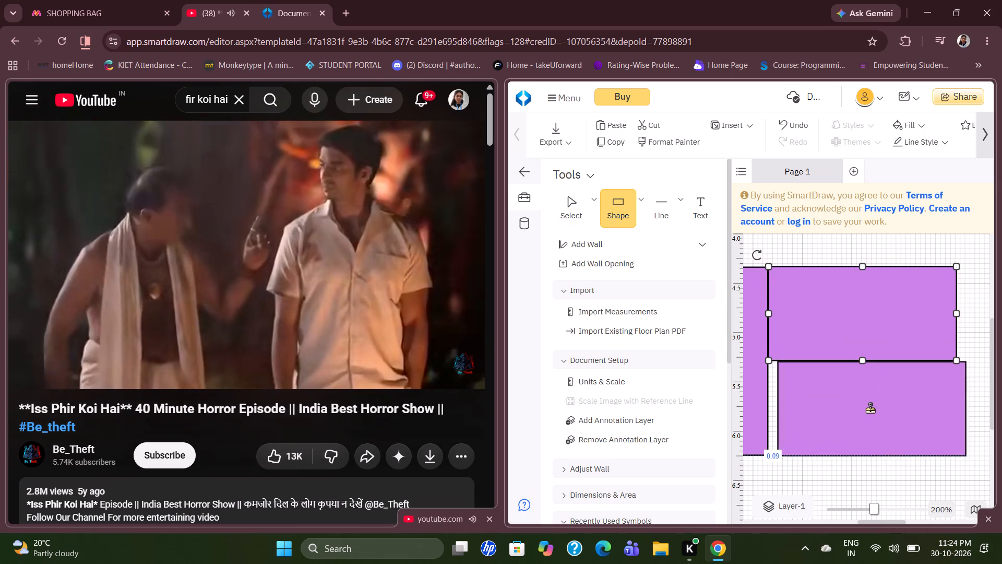
left_click_drag(870, 409, 866, 409)
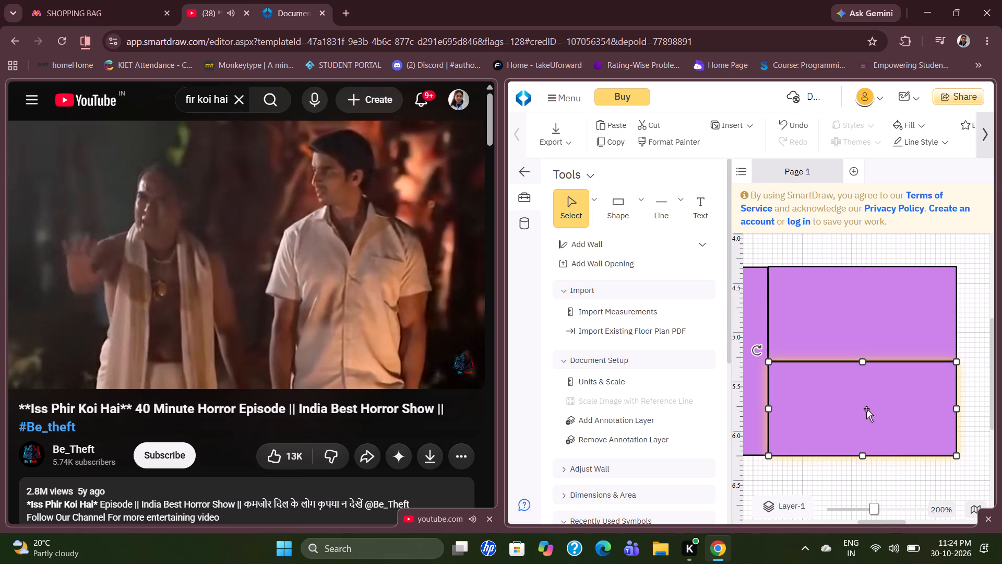
left_click(893, 246)
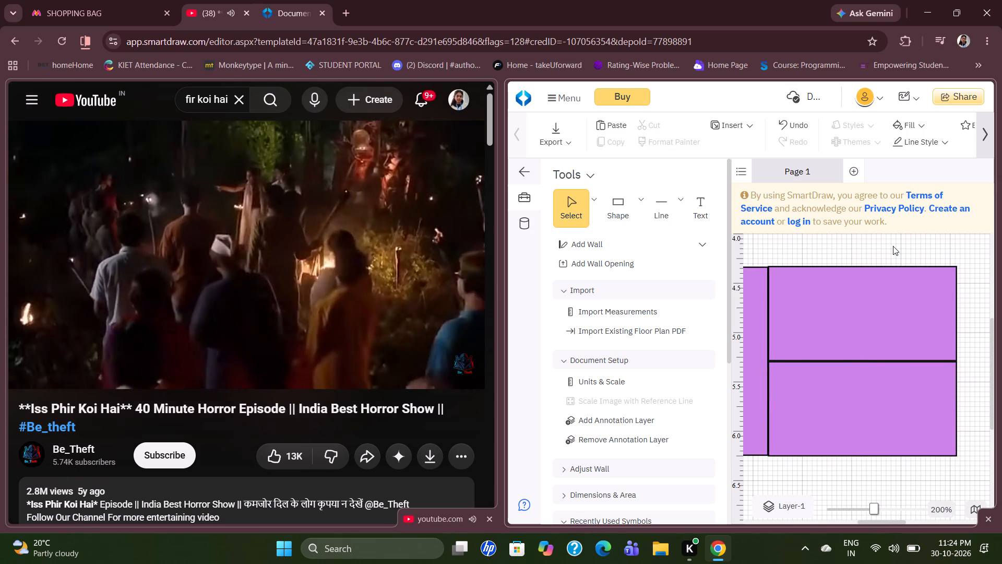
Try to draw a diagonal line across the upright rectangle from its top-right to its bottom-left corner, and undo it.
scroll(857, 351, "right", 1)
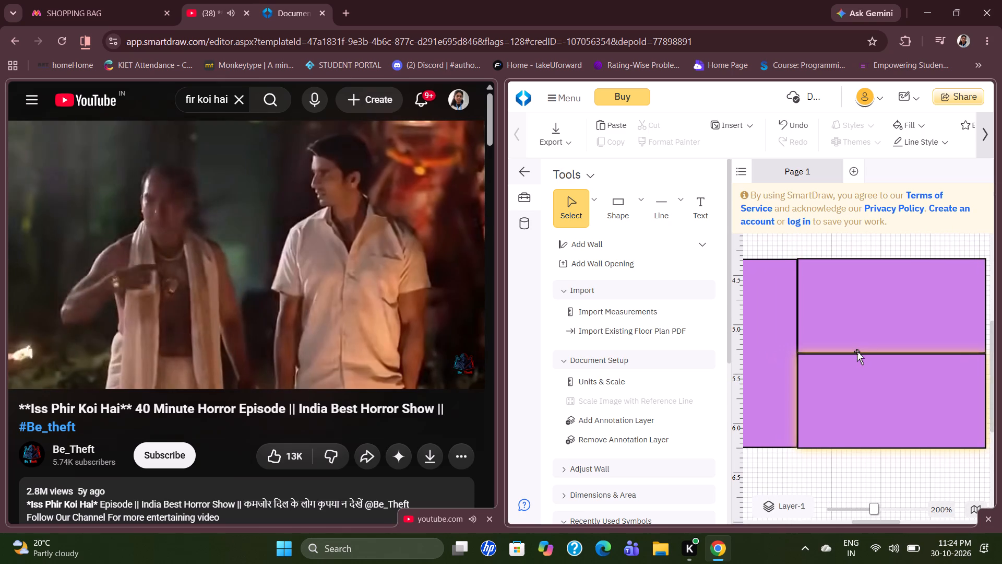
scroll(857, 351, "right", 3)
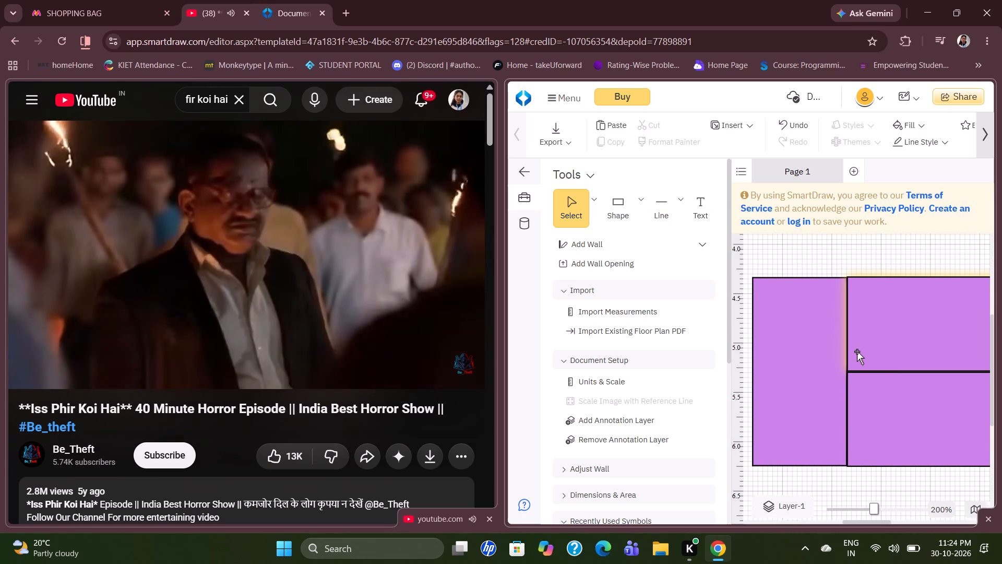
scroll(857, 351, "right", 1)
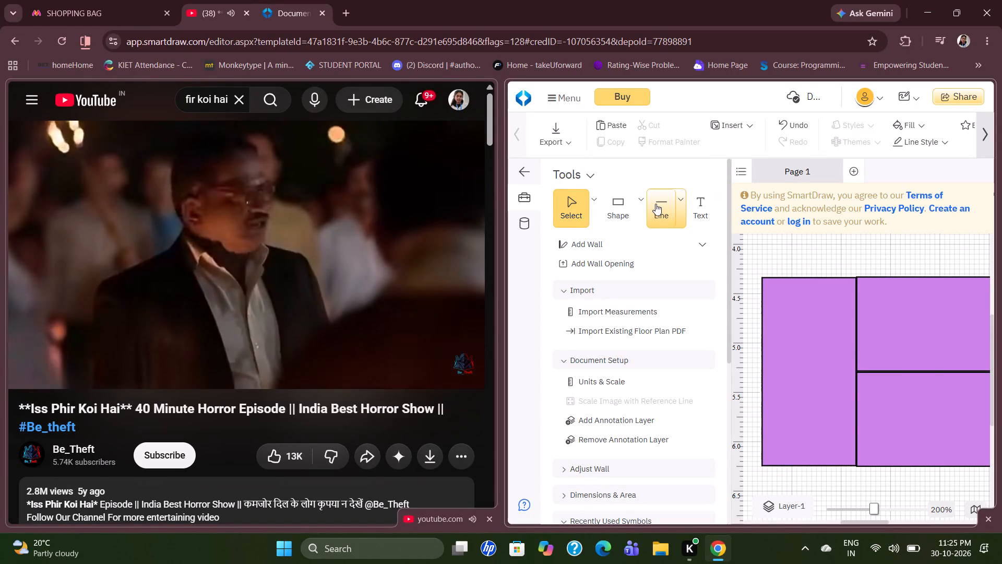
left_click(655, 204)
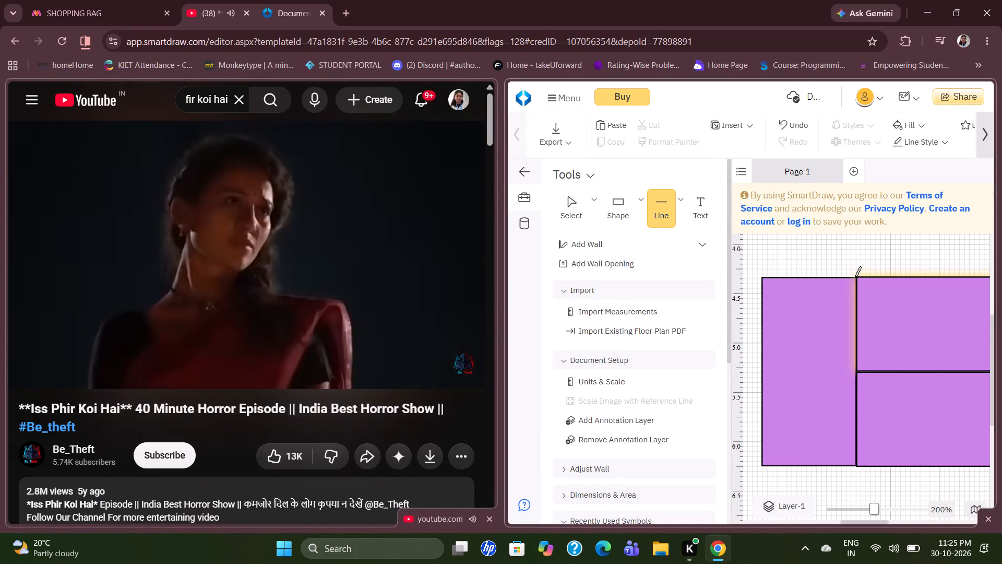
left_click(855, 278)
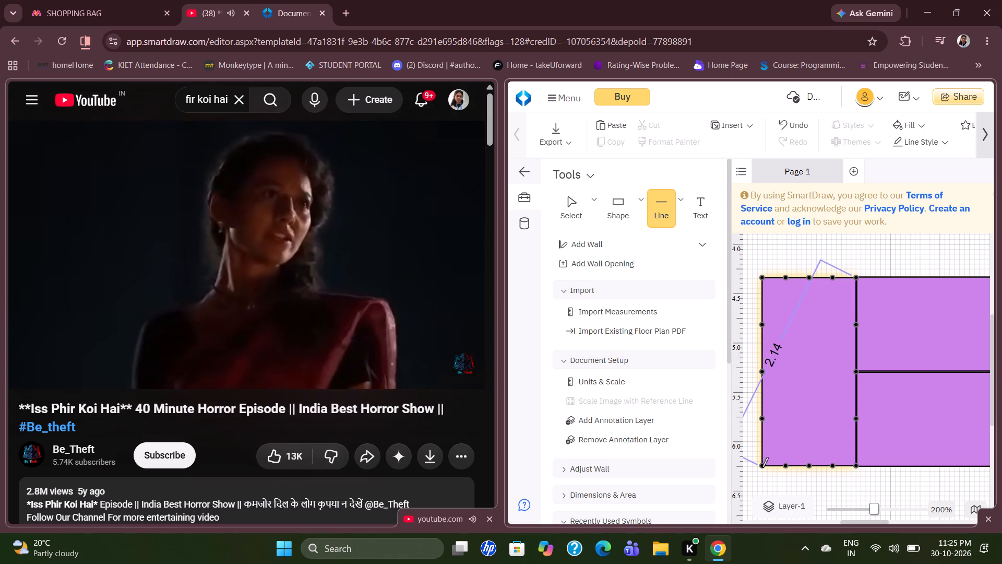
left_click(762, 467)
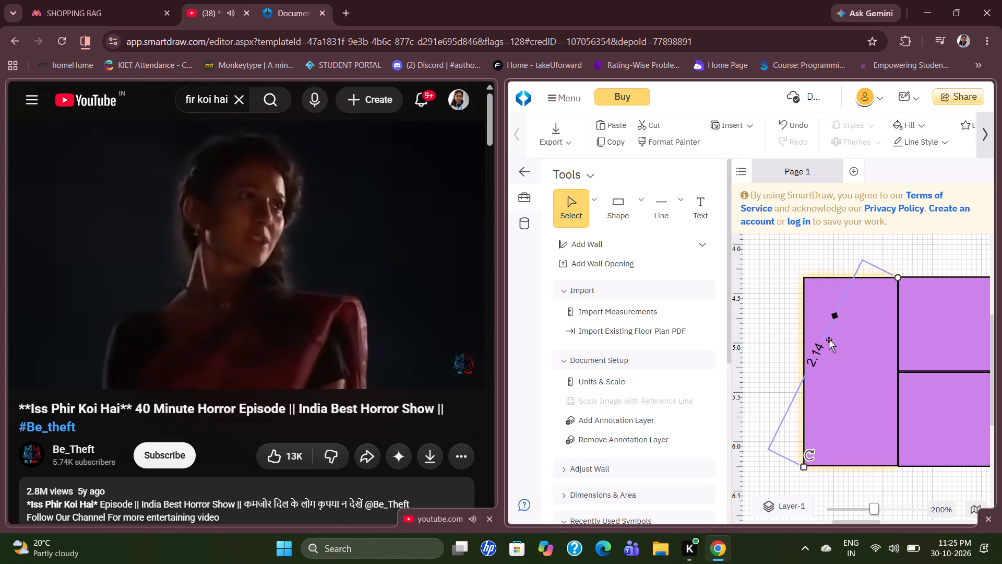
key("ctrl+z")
Add a wall opening on the shared edge between the two horizontal rectangles and shorten it from both ends to about 0.63 long.
scroll(829, 339, "left", 1)
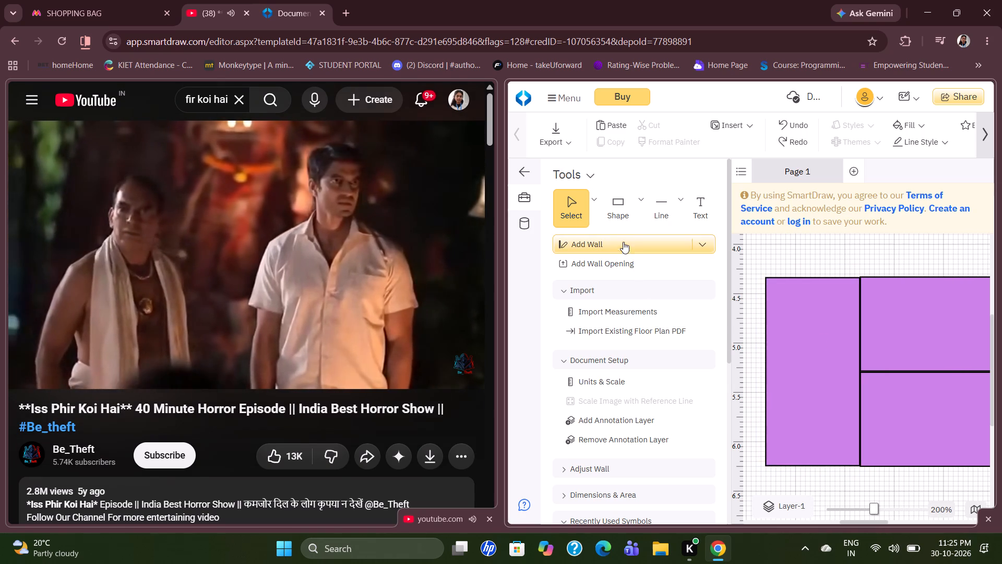
left_click(618, 264)
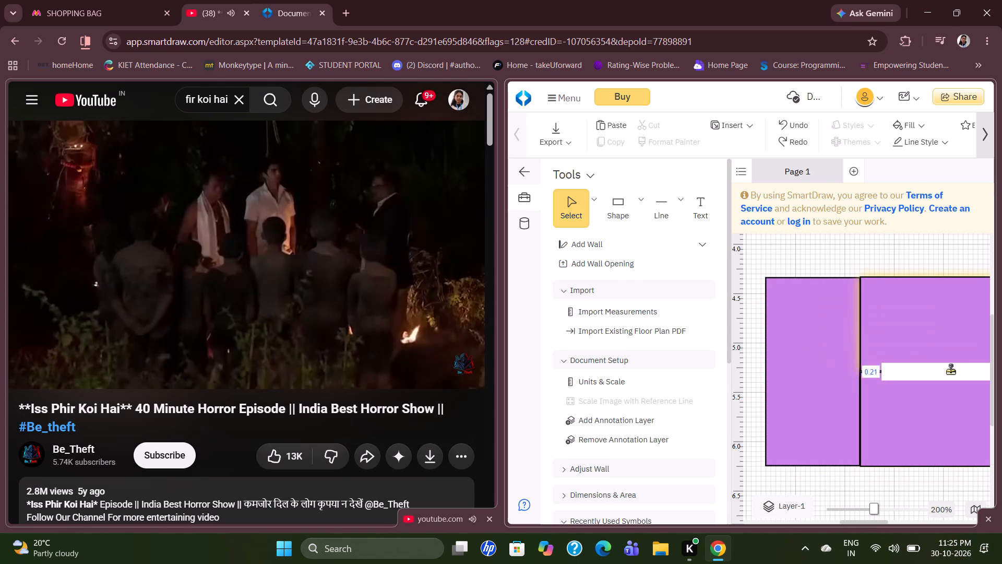
left_click(950, 371)
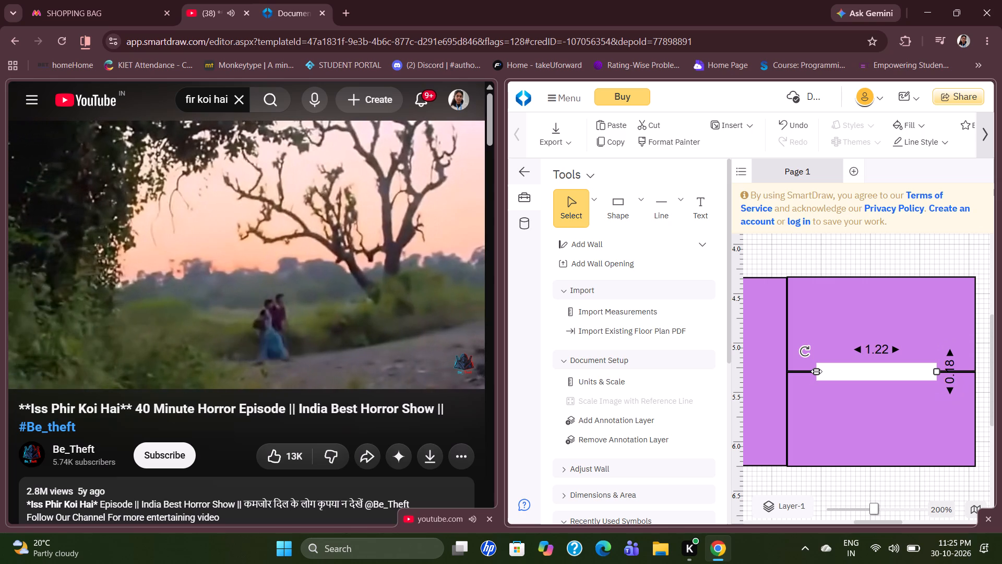
left_click_drag(816, 371, 845, 368)
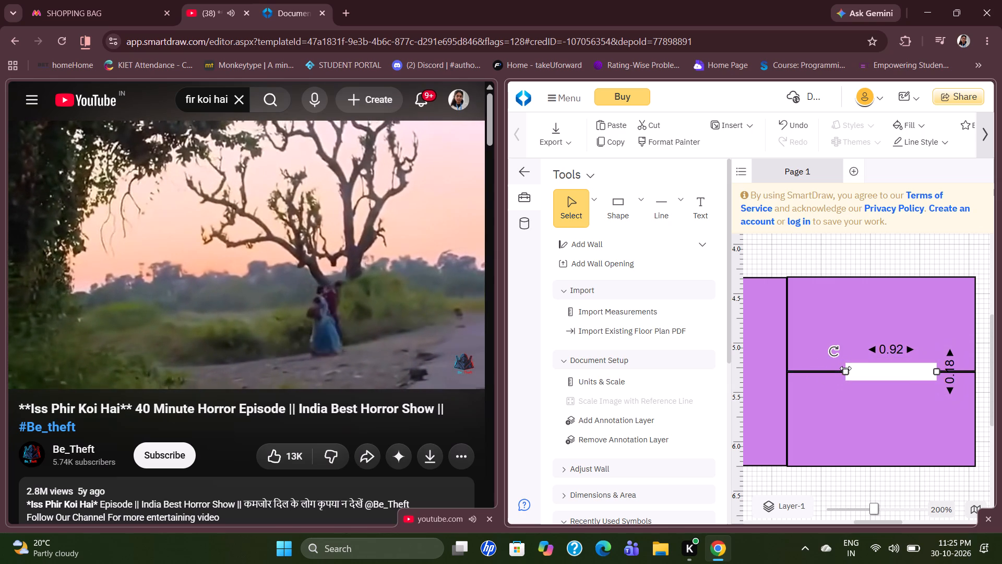
left_click_drag(934, 372, 906, 377)
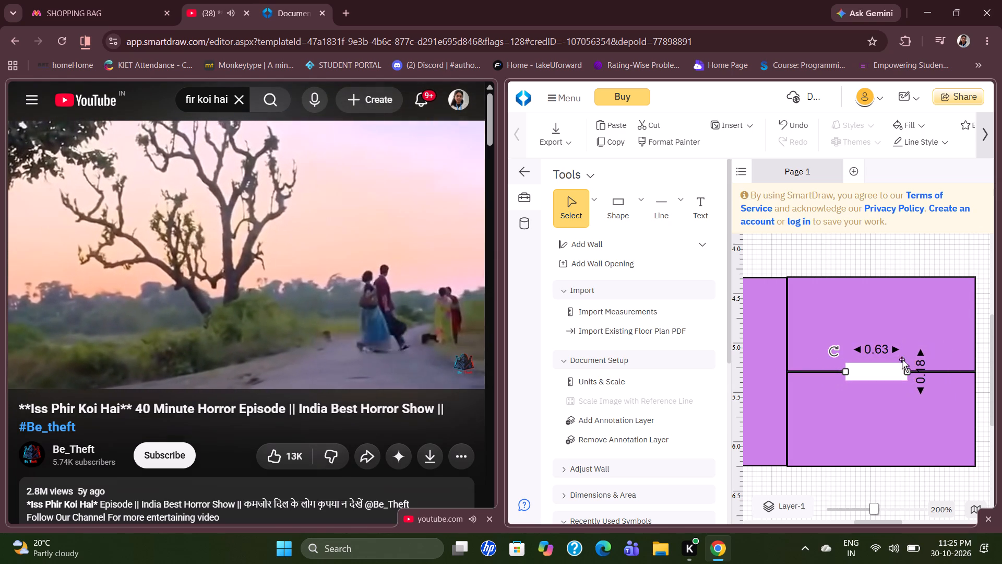
left_click(893, 332)
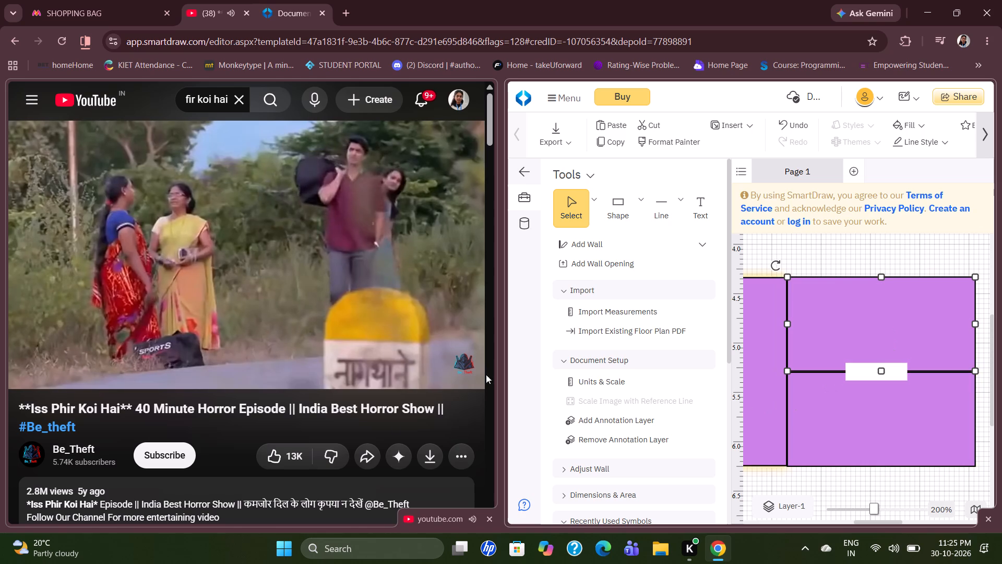
Switch to the YouTube video, rewind it 5 seconds and resume playback.
left_click(30, 377)
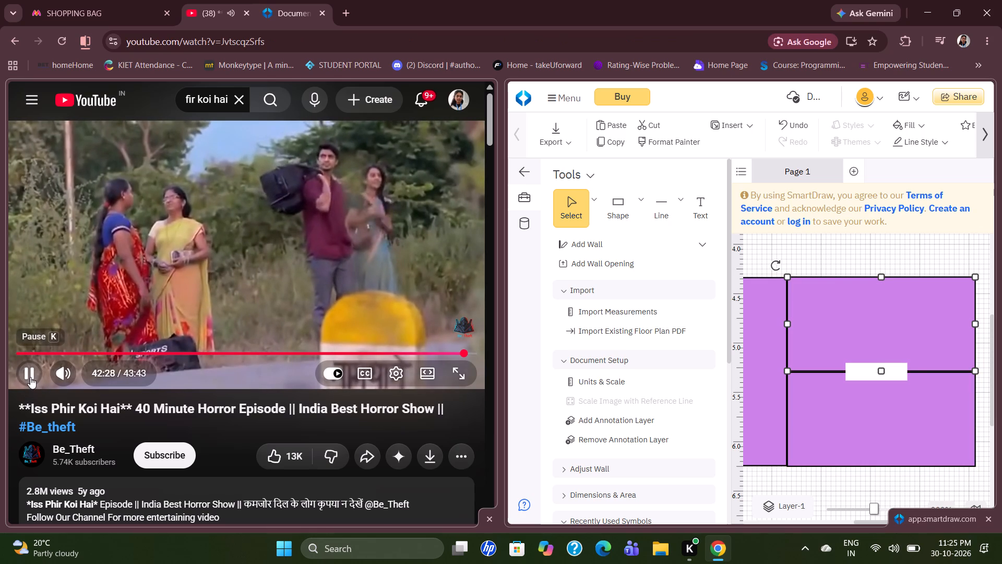
key("Left")
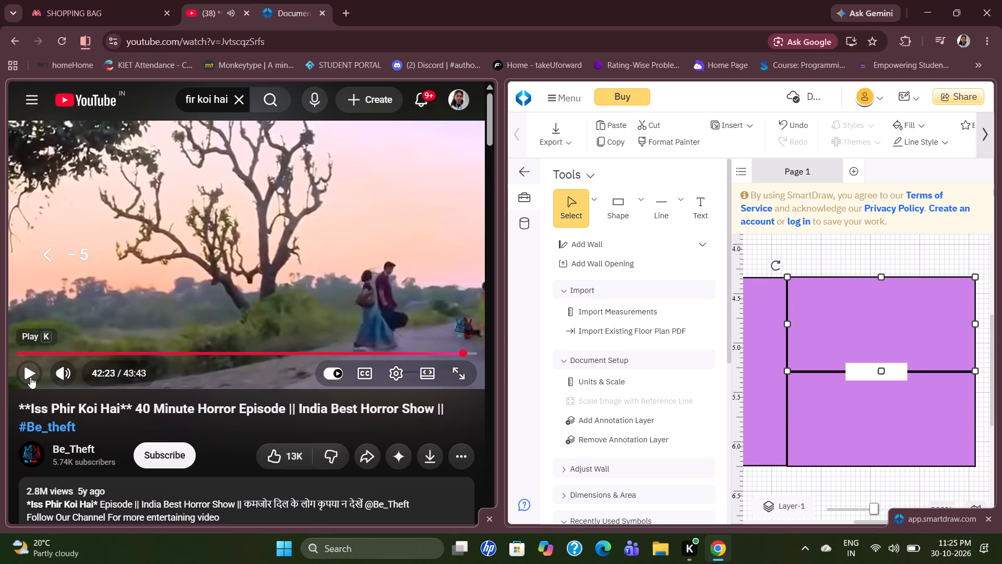
left_click(30, 377)
Add a wall opening on the edge between the upright and upper horizontal rectangles, rotated to stand vertically along that edge.
scroll(396, 280, "up", 1)
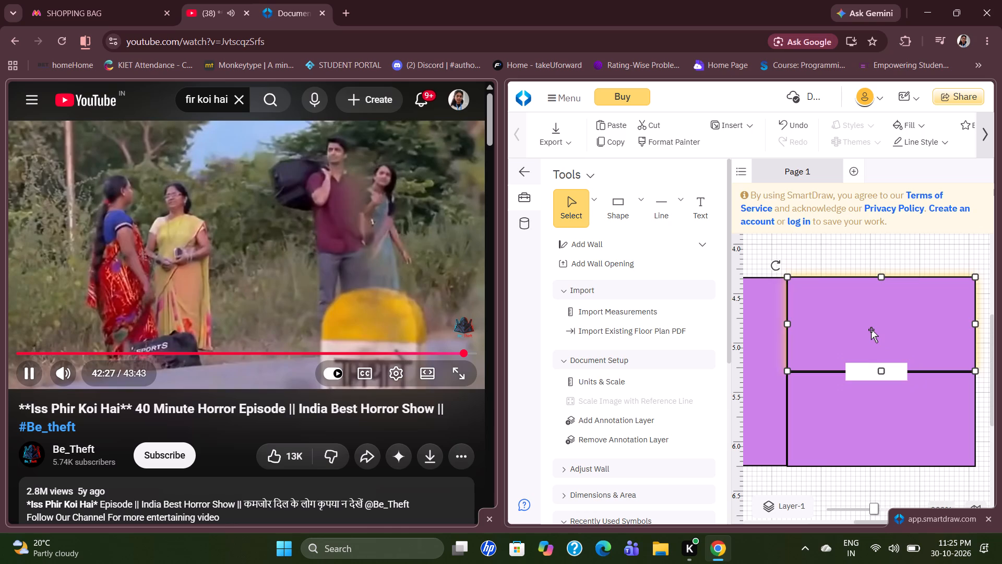
scroll(871, 330, "right", 2)
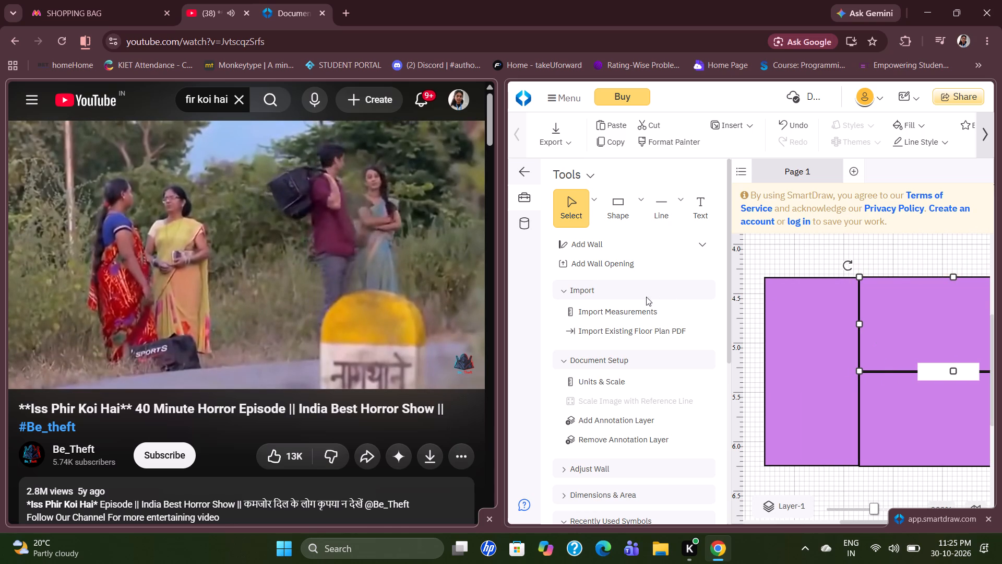
left_click(640, 273)
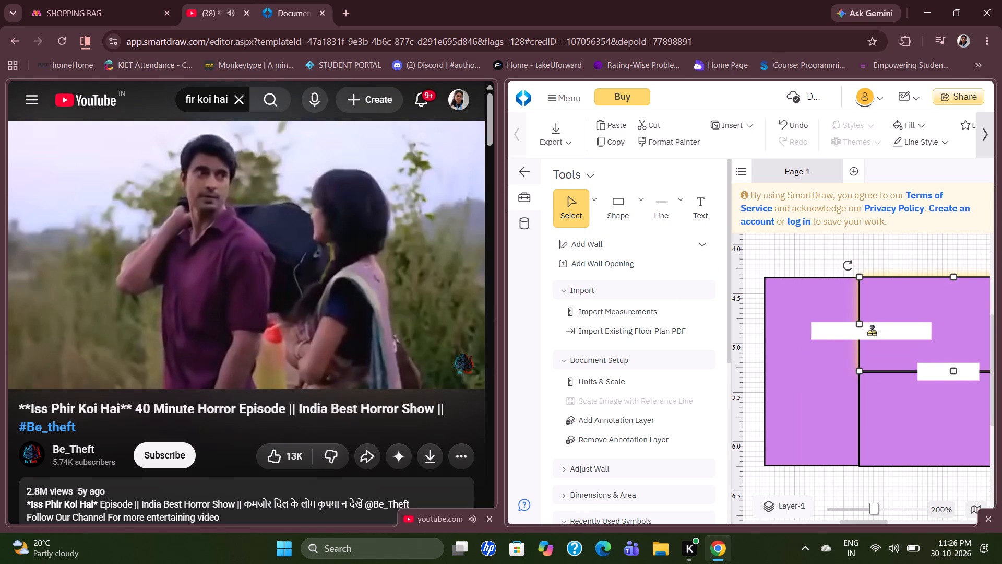
left_click(862, 332)
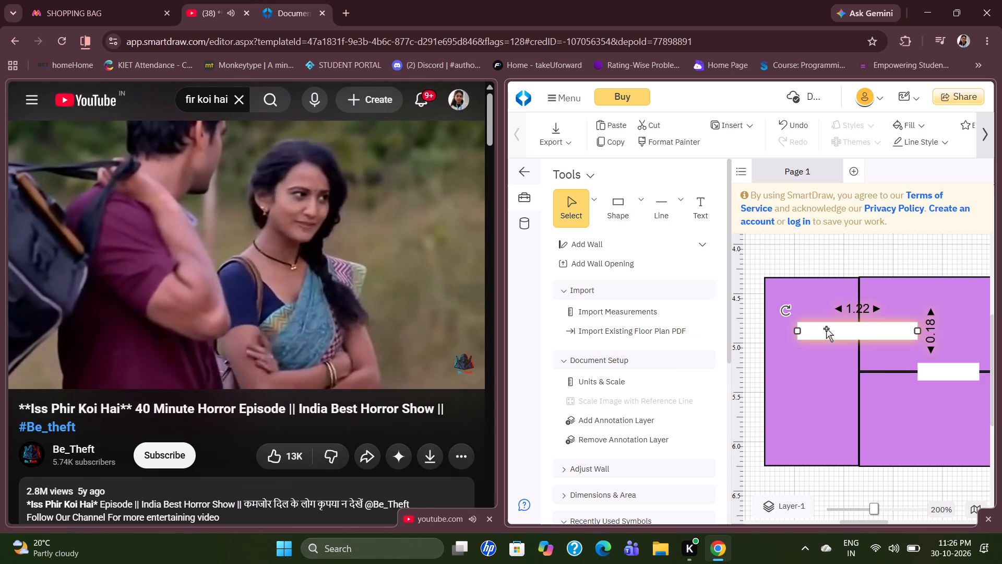
left_click_drag(788, 309, 789, 289)
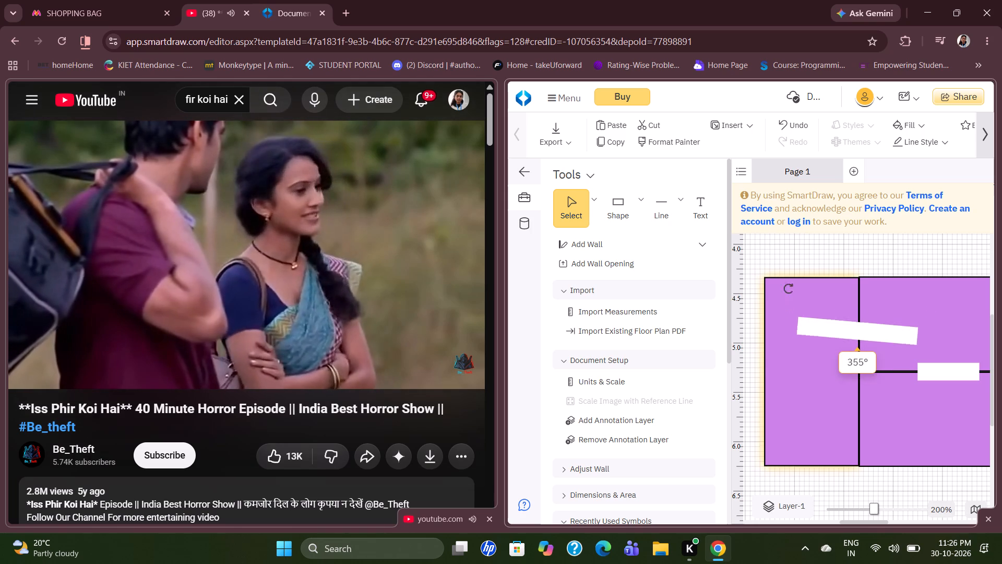
left_click_drag(789, 289, 801, 270)
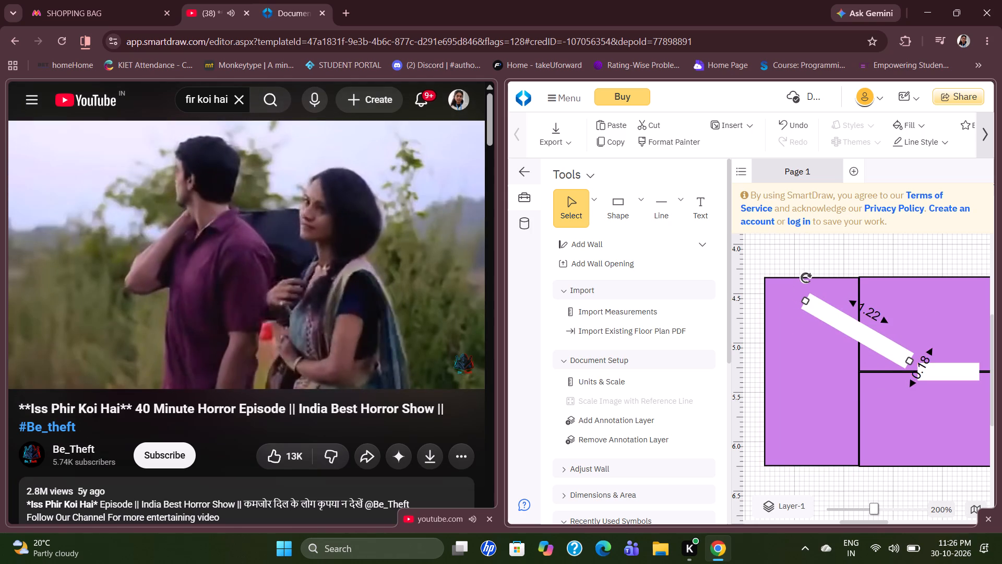
left_click_drag(809, 280, 877, 234)
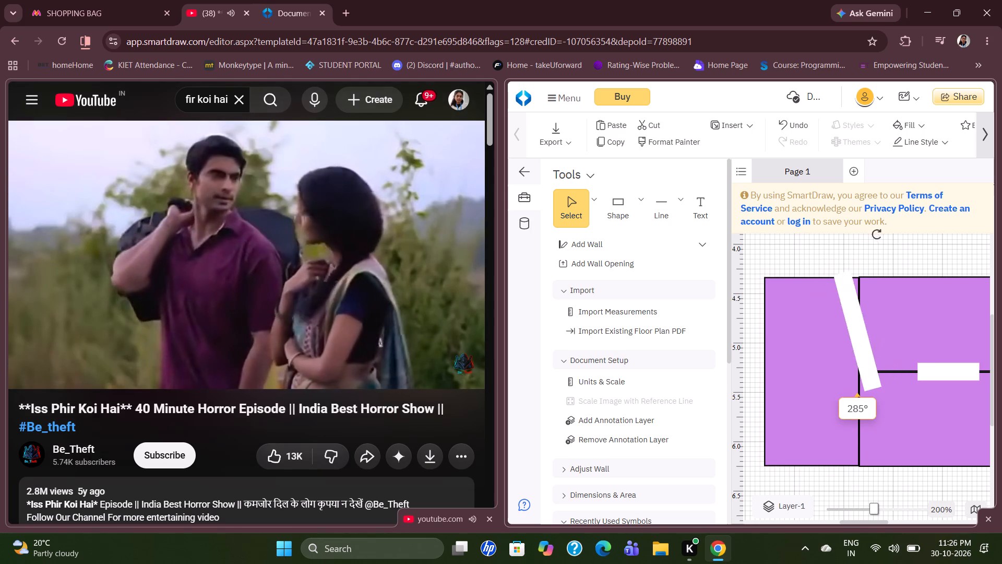
left_click_drag(877, 234, 885, 238)
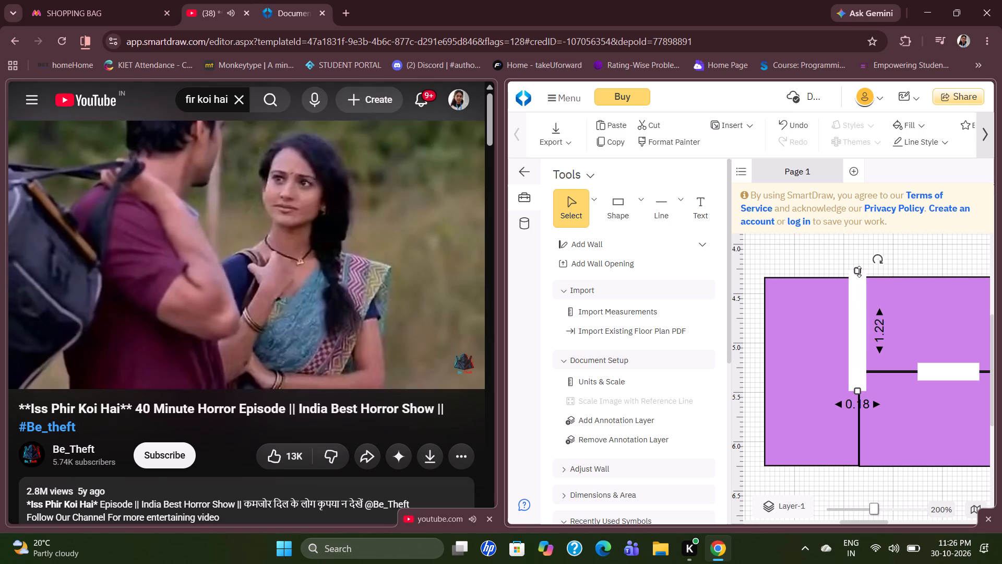
Shorten the vertical opening to about 0.53 and position it along the upper part of the upright rectangle's right edge.
left_click_drag(859, 272, 865, 319)
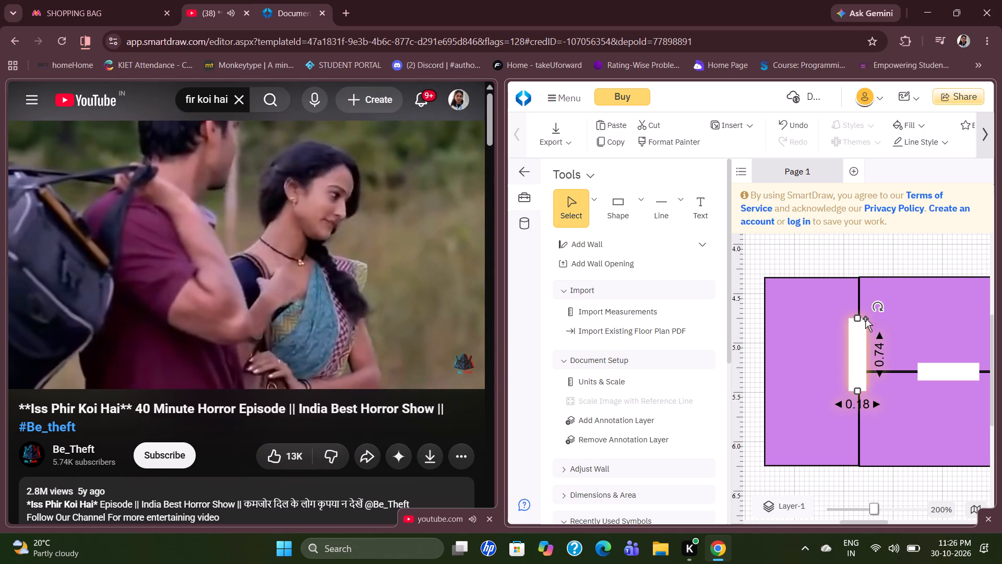
left_click_drag(860, 391, 860, 379)
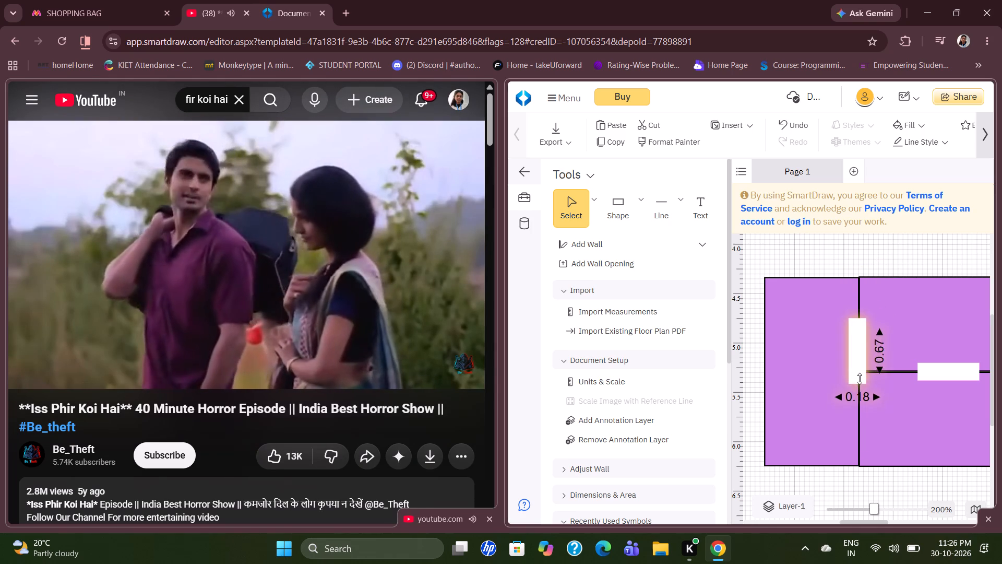
left_click_drag(860, 379, 858, 339)
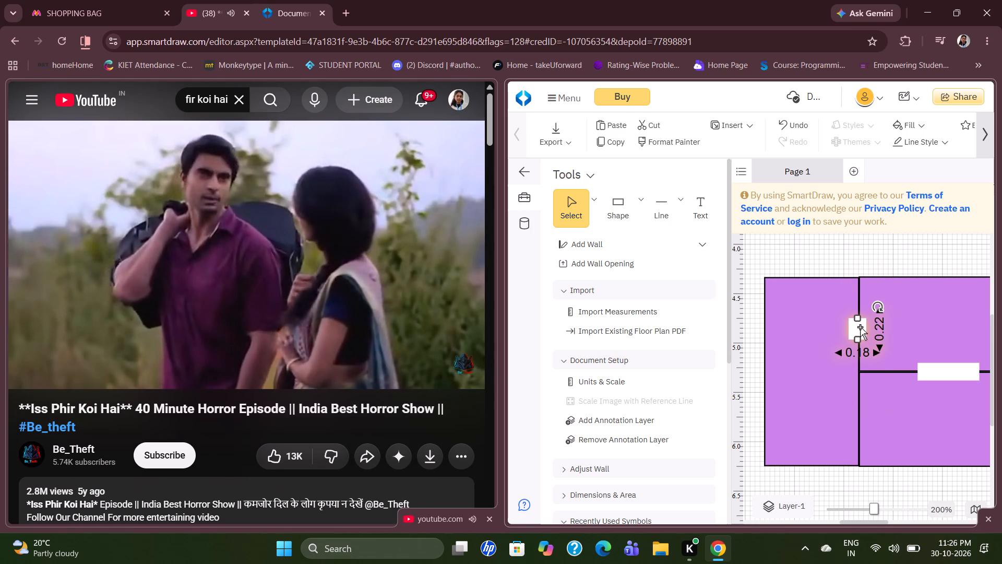
left_click_drag(860, 327, 861, 318)
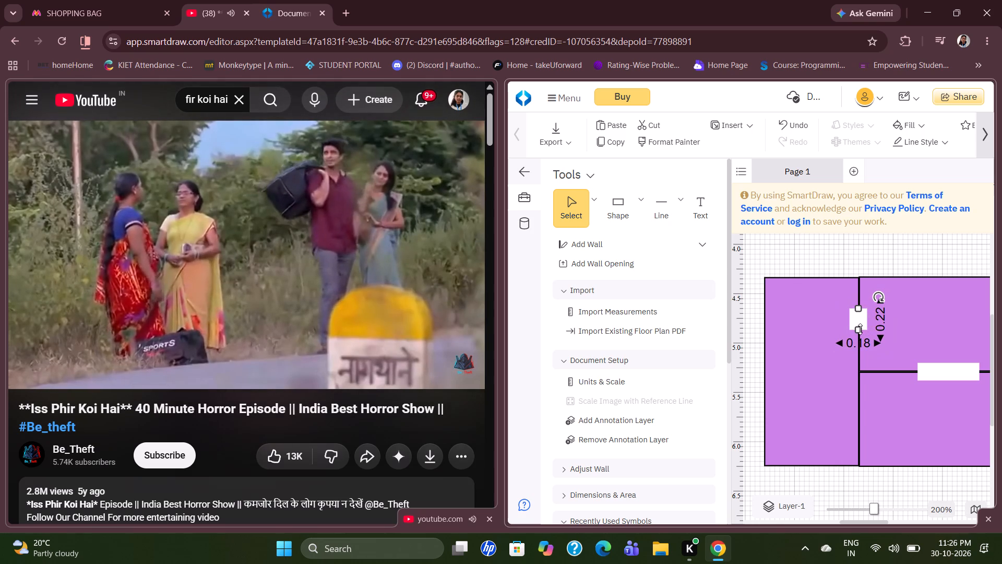
left_click_drag(860, 329, 861, 348)
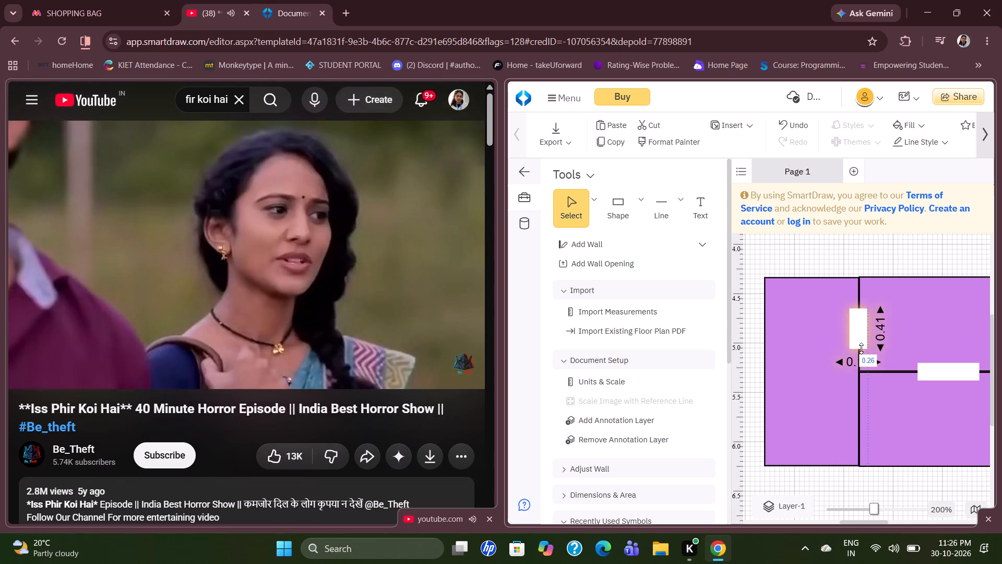
left_click_drag(861, 348, 861, 349)
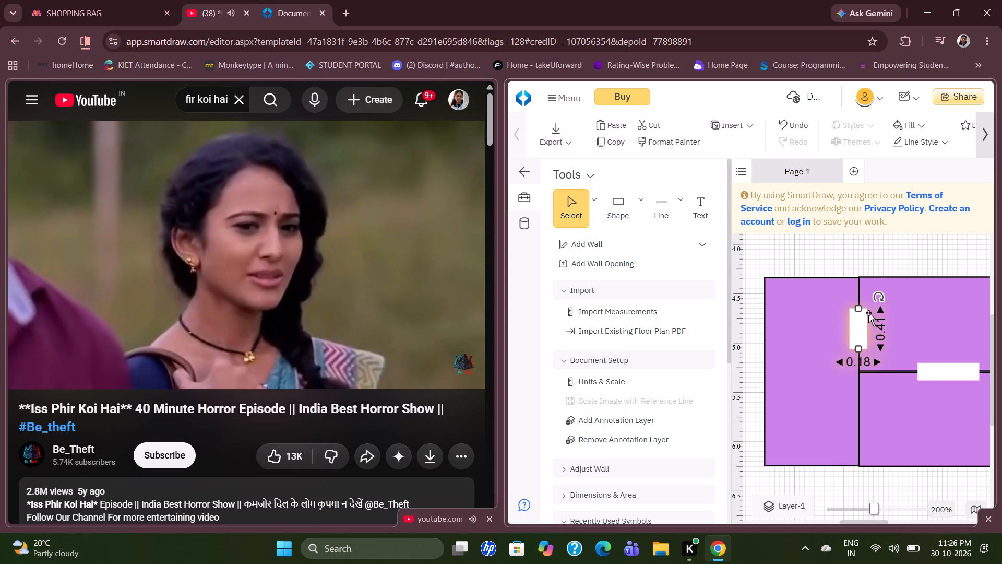
left_click_drag(858, 307, 858, 298)
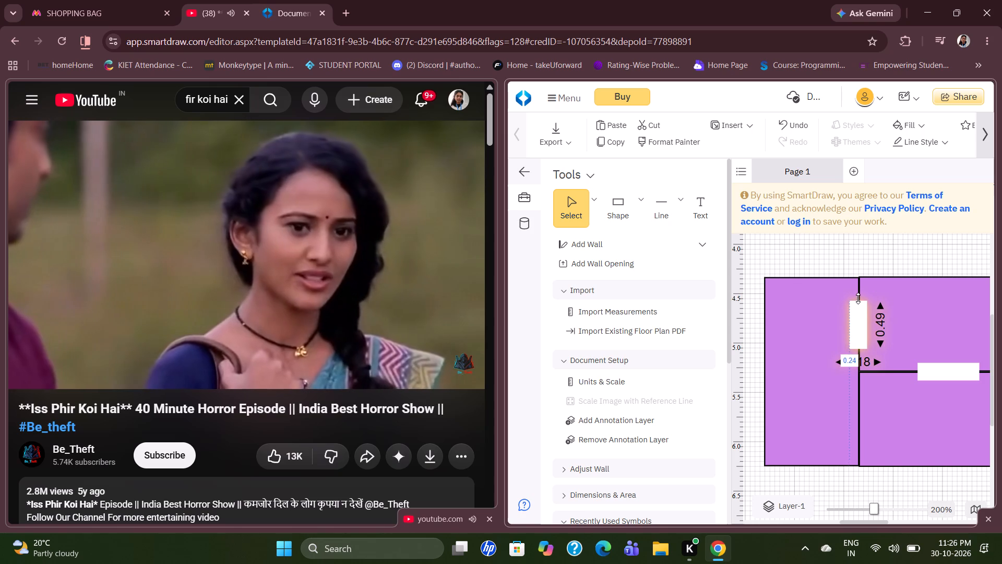
left_click_drag(858, 298, 858, 297)
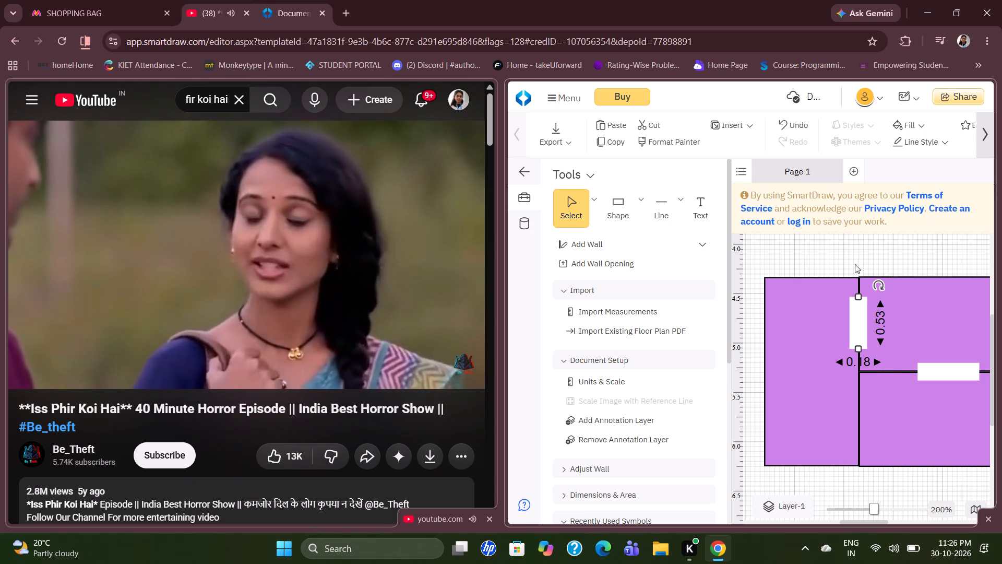
Add another wall opening on the edge between the upright and lower horizontal rectangles, rotated to 270° so it stands vertically.
double_click(660, 257)
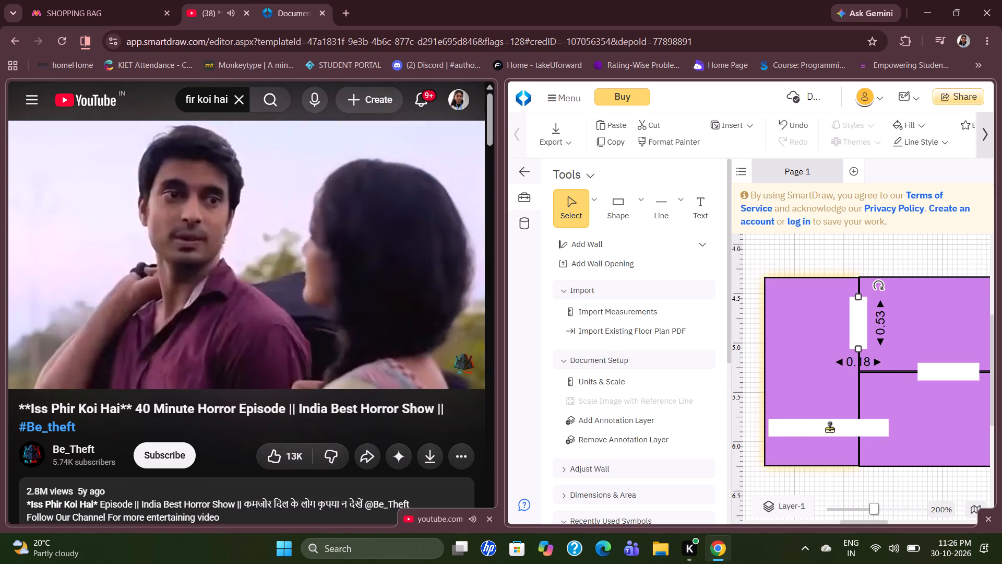
left_click(858, 419)
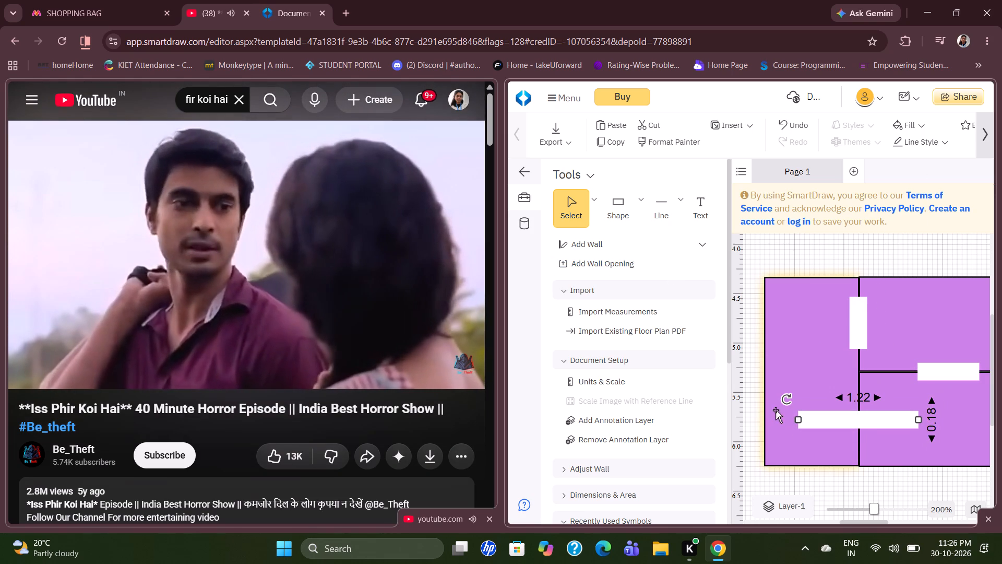
left_click_drag(785, 399, 794, 377)
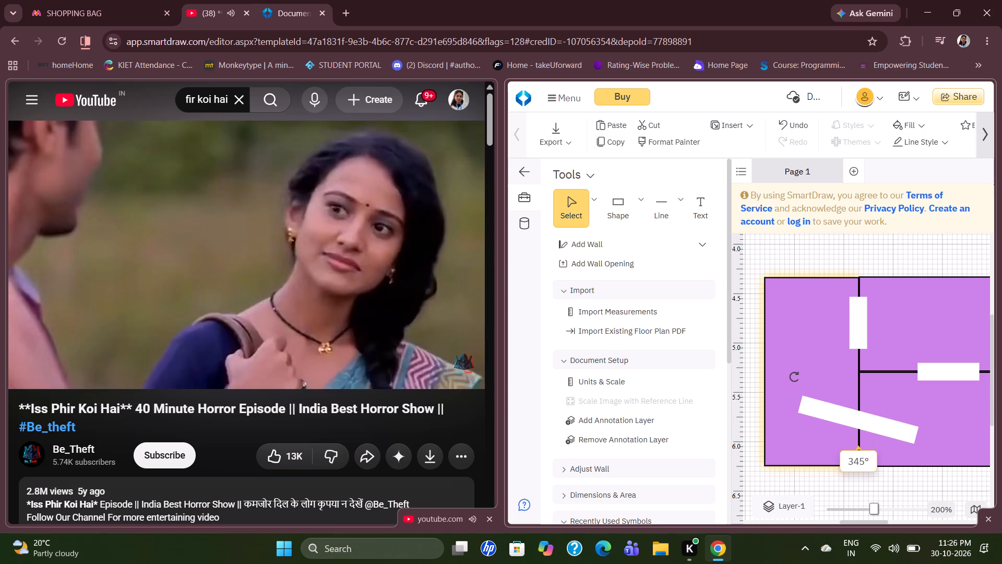
left_click_drag(794, 377, 872, 367)
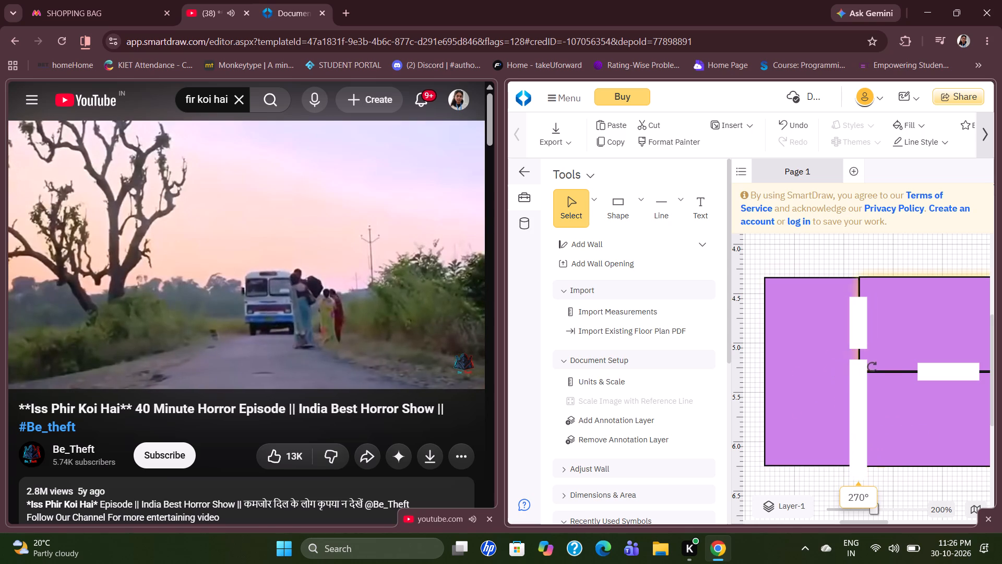
left_click_drag(872, 367, 874, 368)
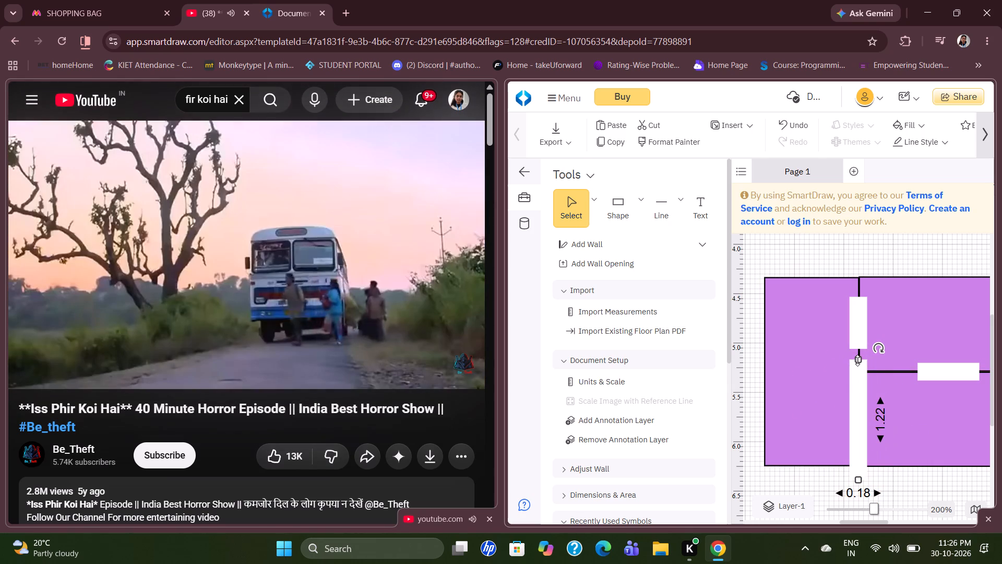
Shorten the lower vertical wall opening to about 0.37, keeping it between the upright and lower horizontal rectangles.
left_click_drag(857, 360, 857, 404)
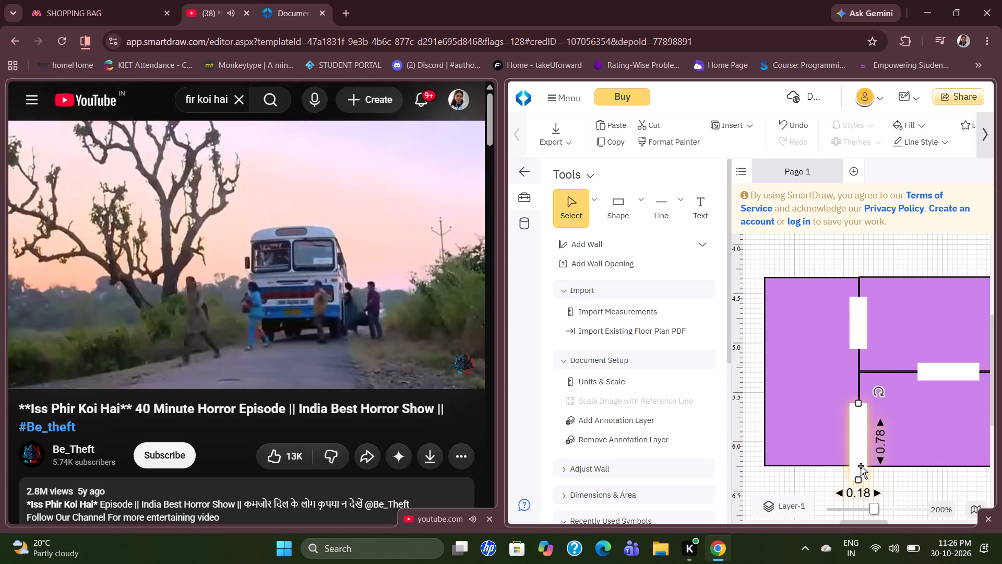
left_click_drag(860, 479, 858, 449)
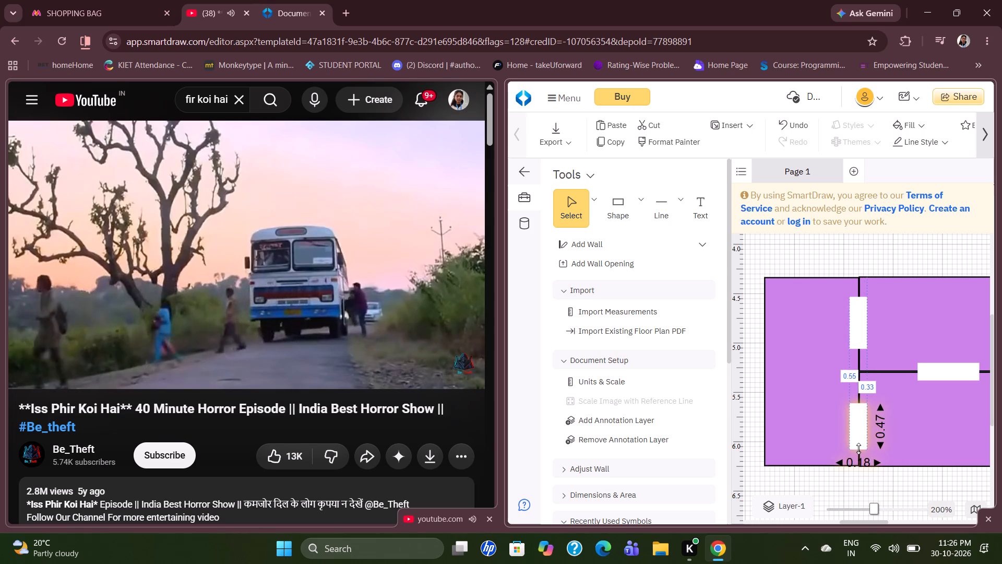
left_click_drag(858, 449, 859, 440)
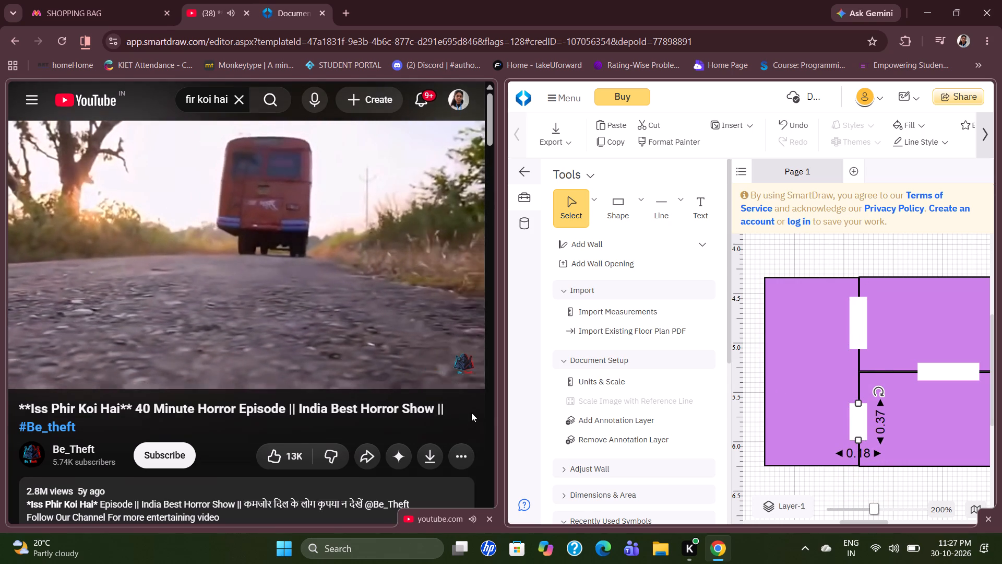
Switch to YouTube and open the recommended Fear Files "Paranormal Temple" full episode 114 from Zee TV.
scroll(438, 436, "down", 2)
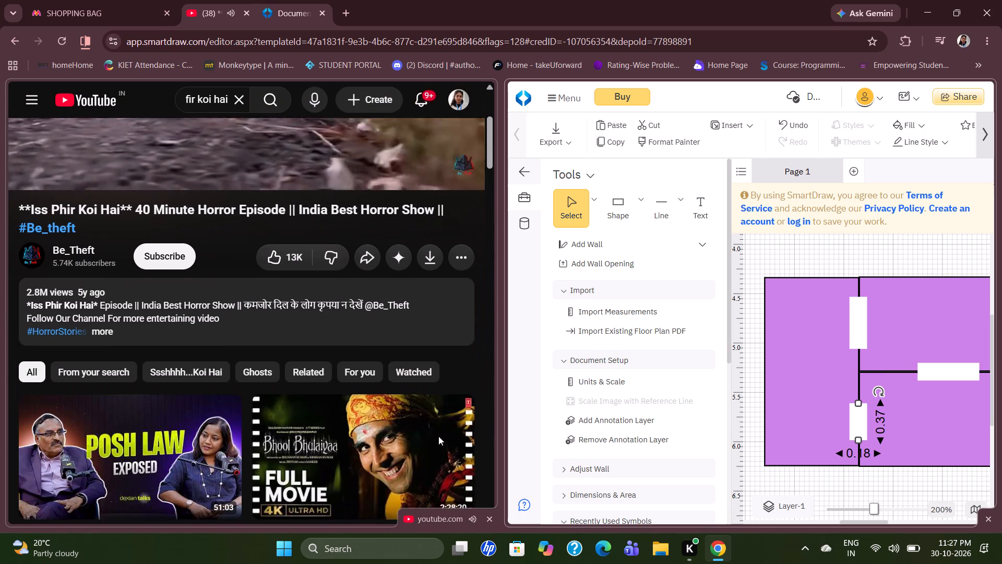
scroll(438, 436, "down", 2)
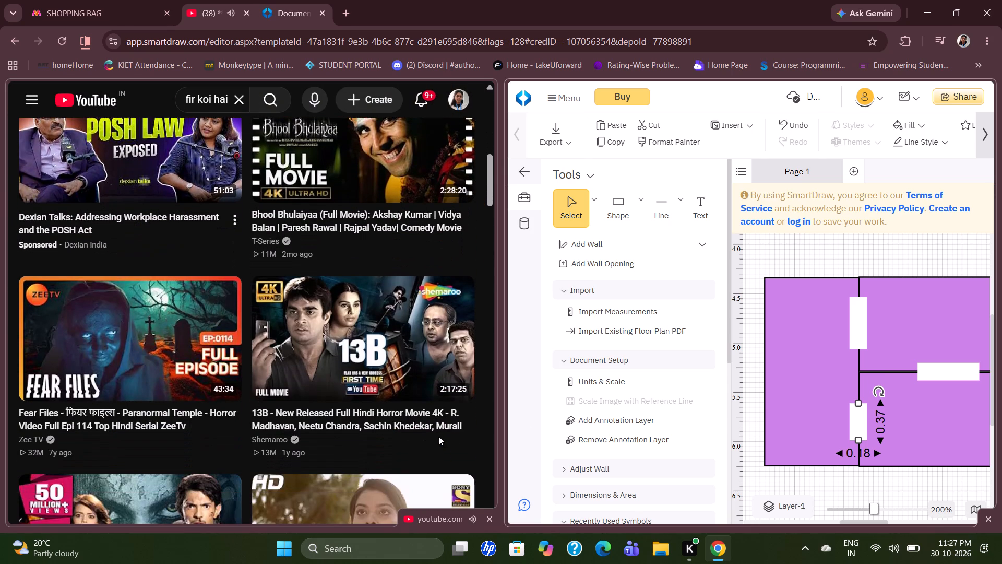
scroll(438, 436, "down", 1)
left_click(188, 374)
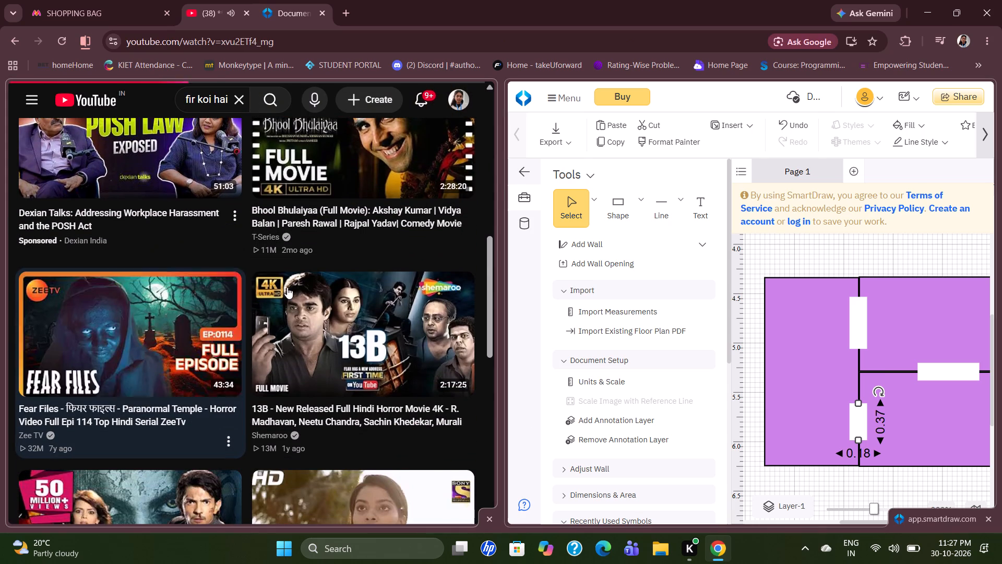
scroll(287, 287, "up", 3)
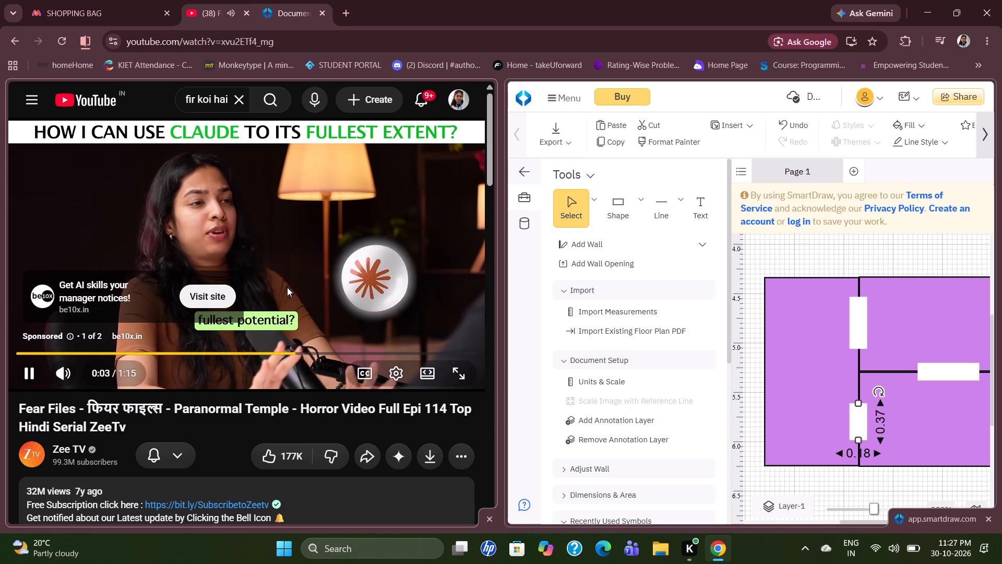
left_click(208, 199)
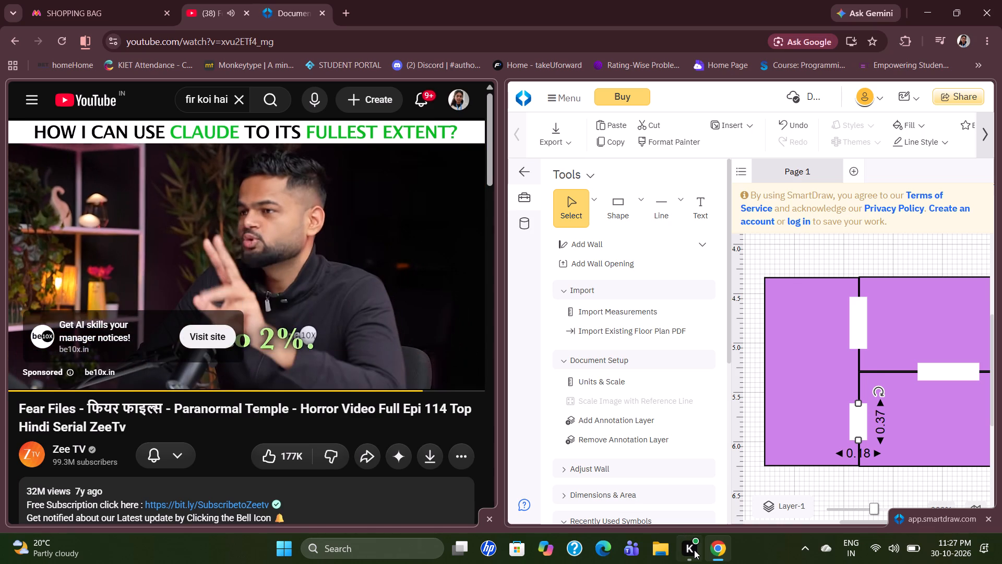